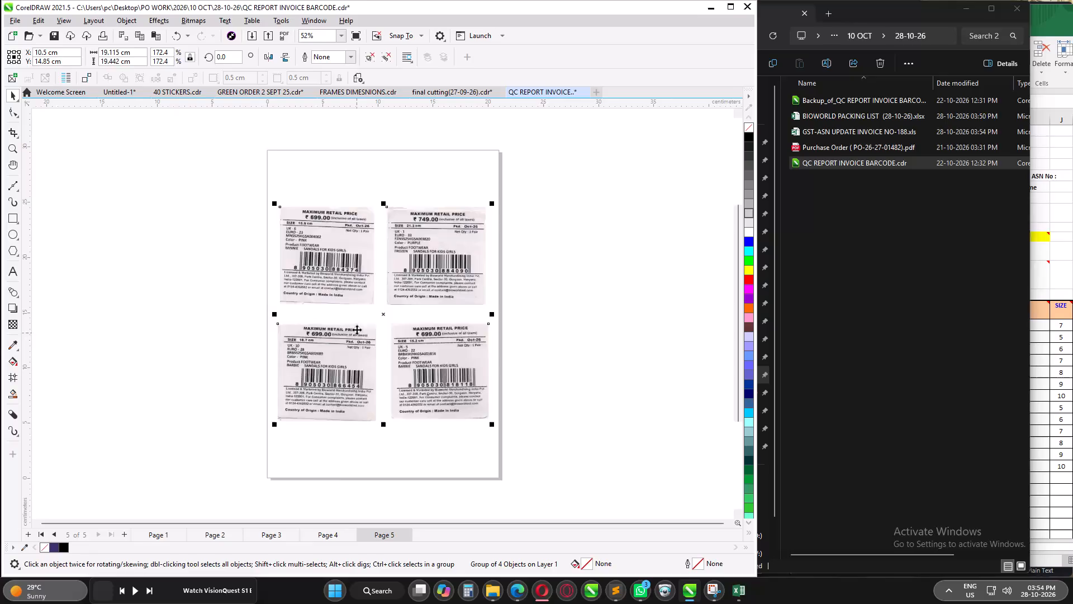
Delete the group of four barcode label images from page 5.
key(Delete)
Scan the first inspection report sheet onto page 2 at 150 DPI, with separate-file scanning off, centred on the page.
click(220, 534)
click(346, 346)
key(s)
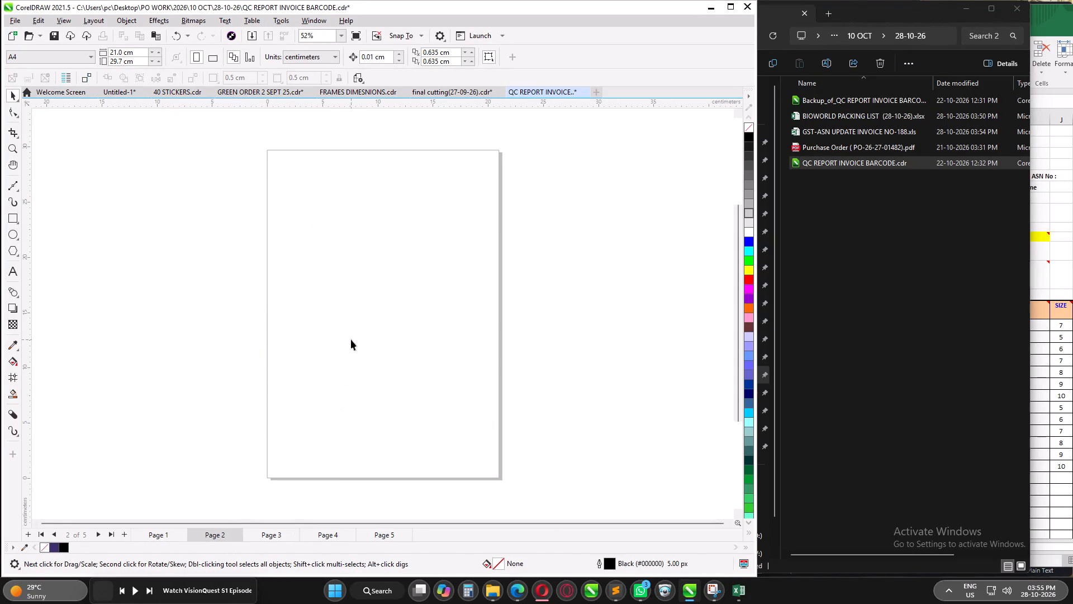
click(234, 398)
drag(301, 313, 238, 313)
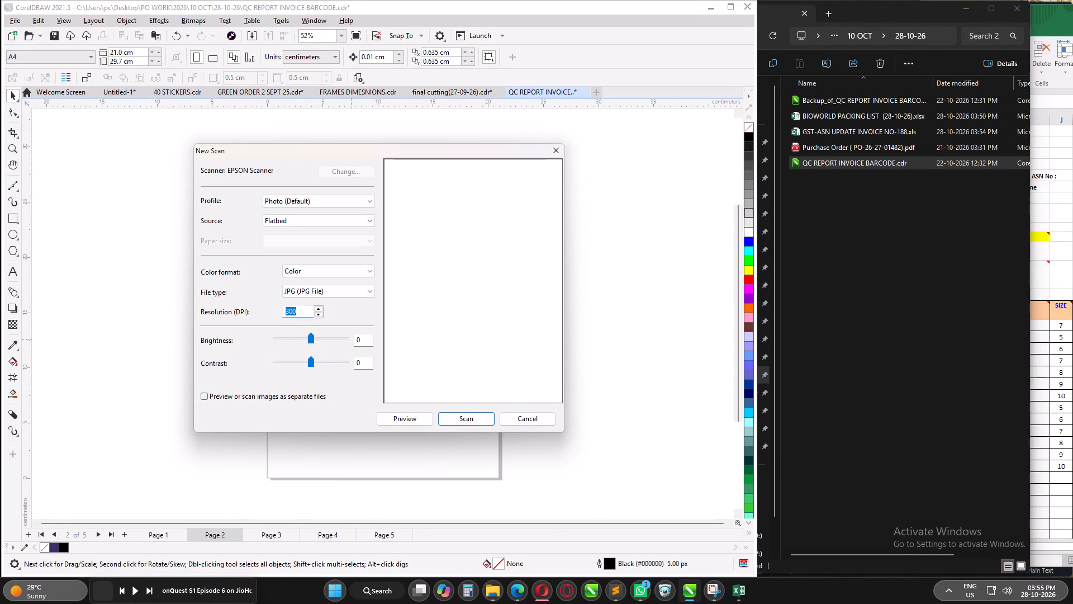
drag(238, 313, 222, 313)
text(150)
key(Return)
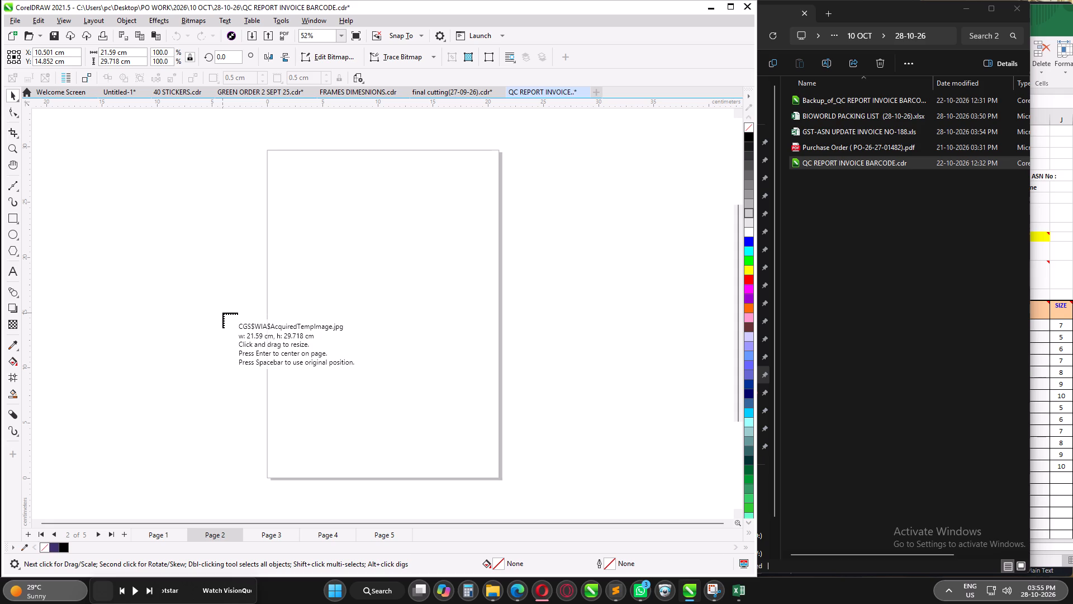
key(Return)
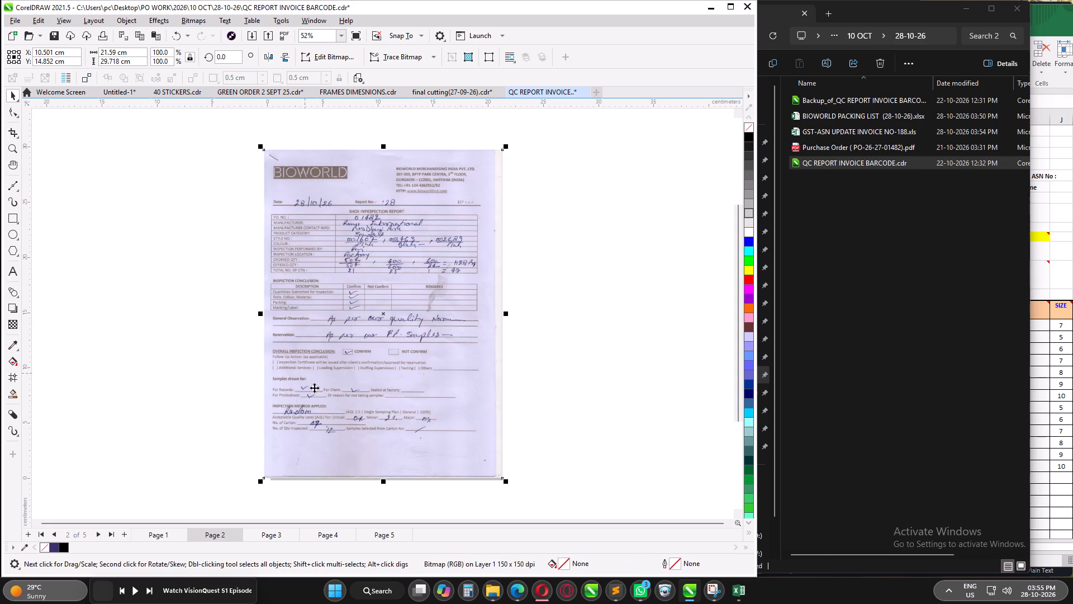
Scan the product conformity and packing sheet onto page 3 at 150 DPI, with separate-file scanning off, centred on the page.
click(272, 536)
click(395, 317)
key(s)
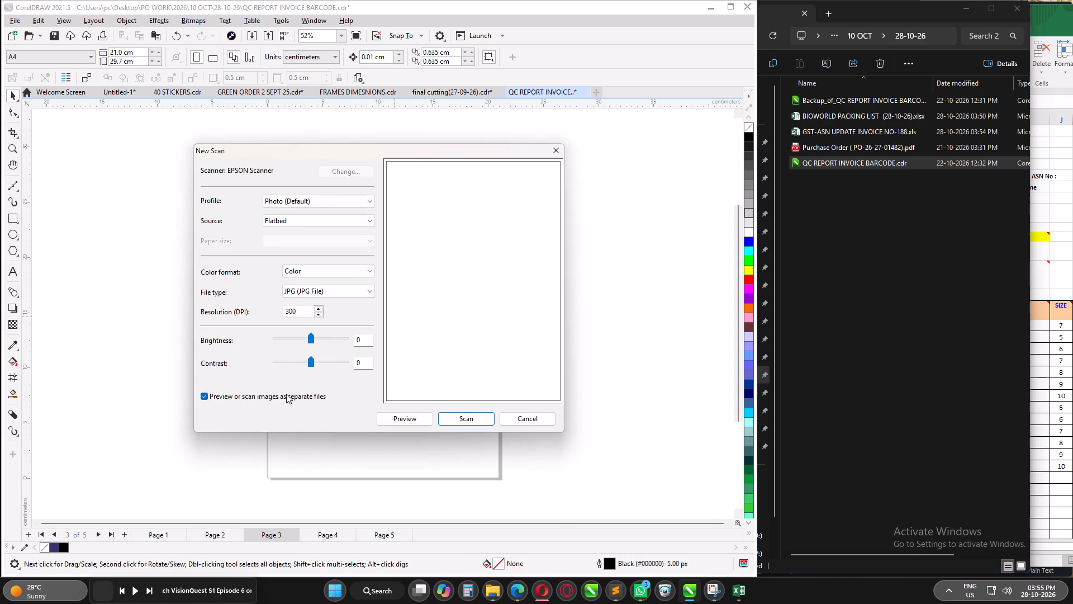
click(273, 402)
drag(305, 316, 252, 313)
text(150)
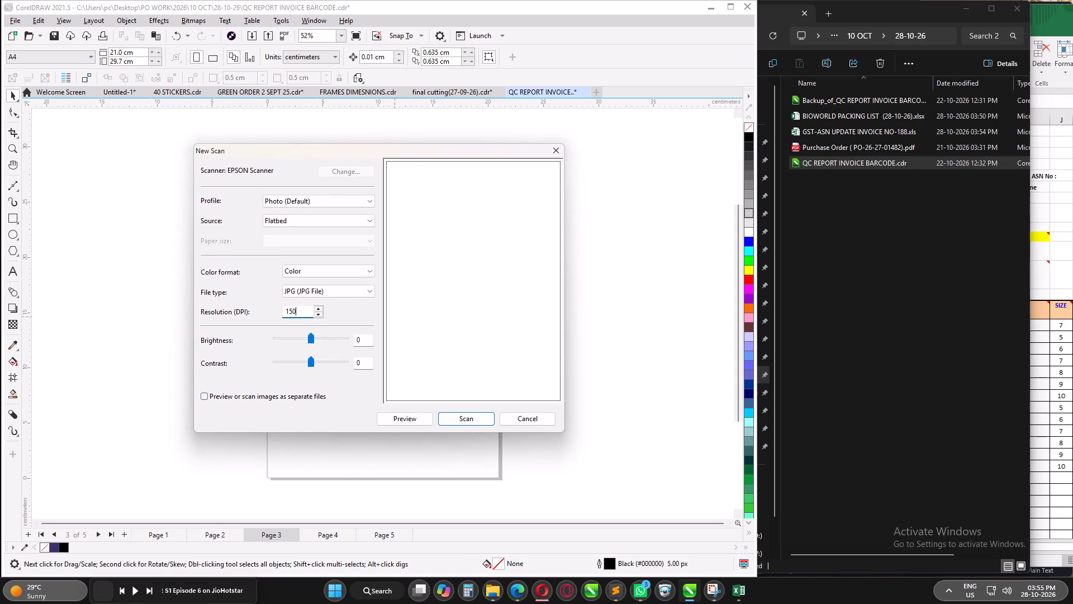
key(Return)
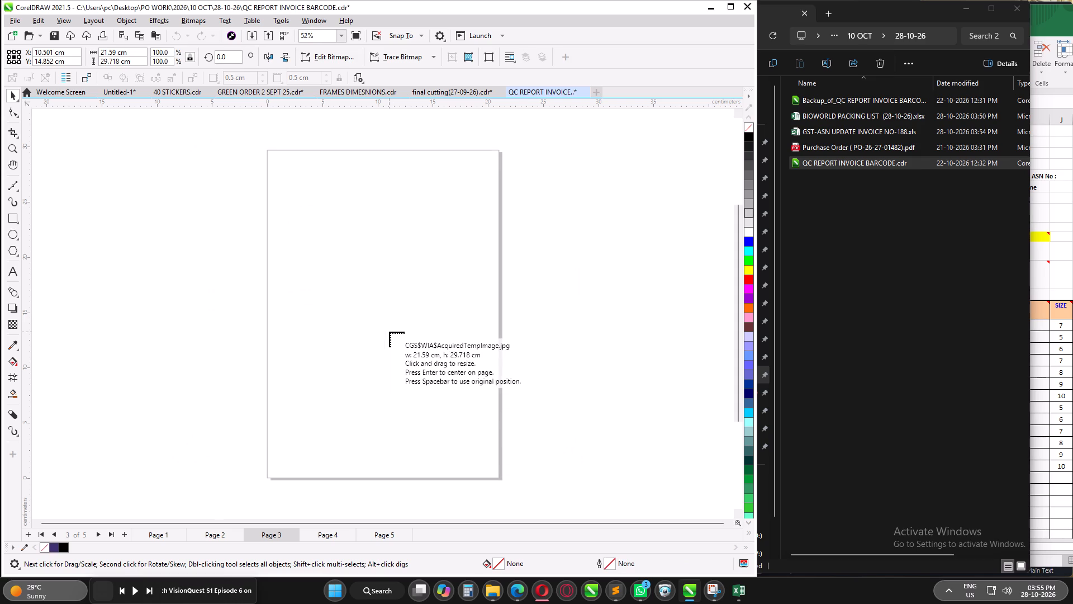
key(Return)
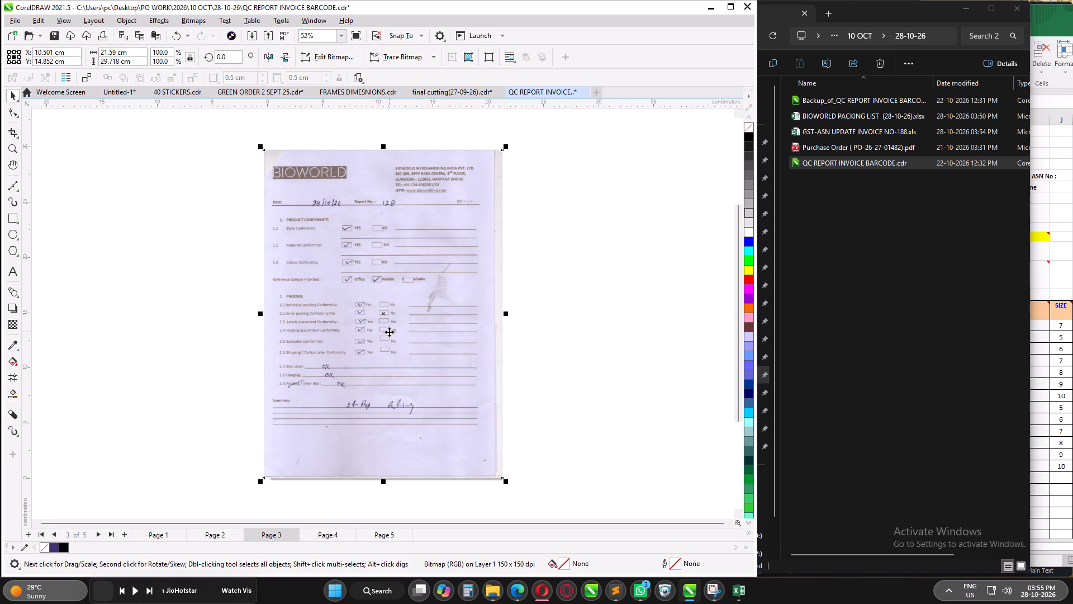
Scan the workmanship inspection and final summary sheet onto page 4 at 150 DPI, with separate-file scanning off, centred on the page.
click(326, 537)
click(398, 354)
key(s)
click(269, 392)
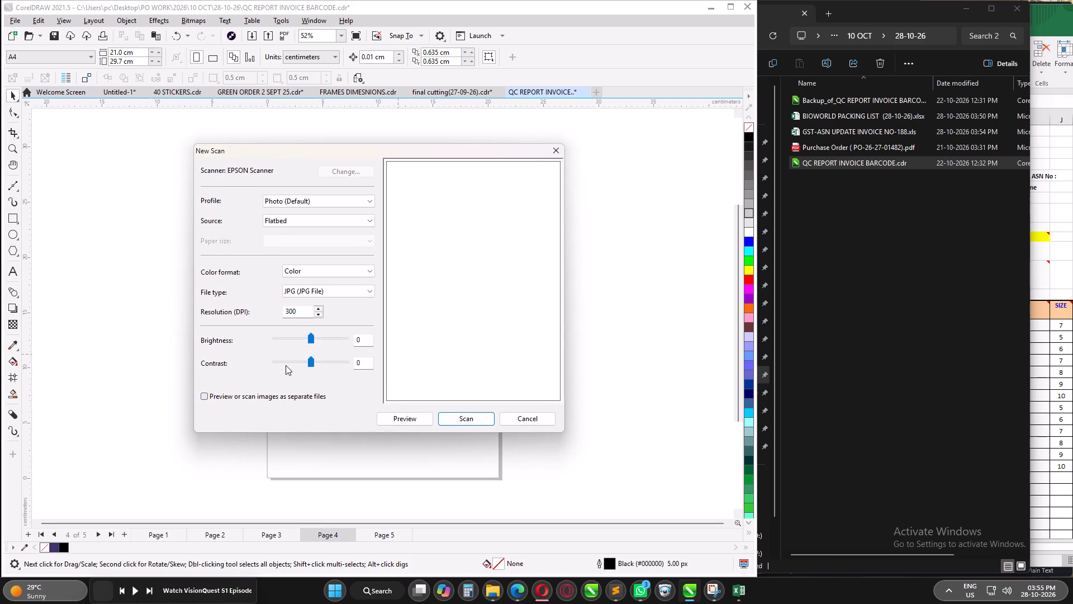
drag(298, 313, 237, 310)
text(150)
key(Return)
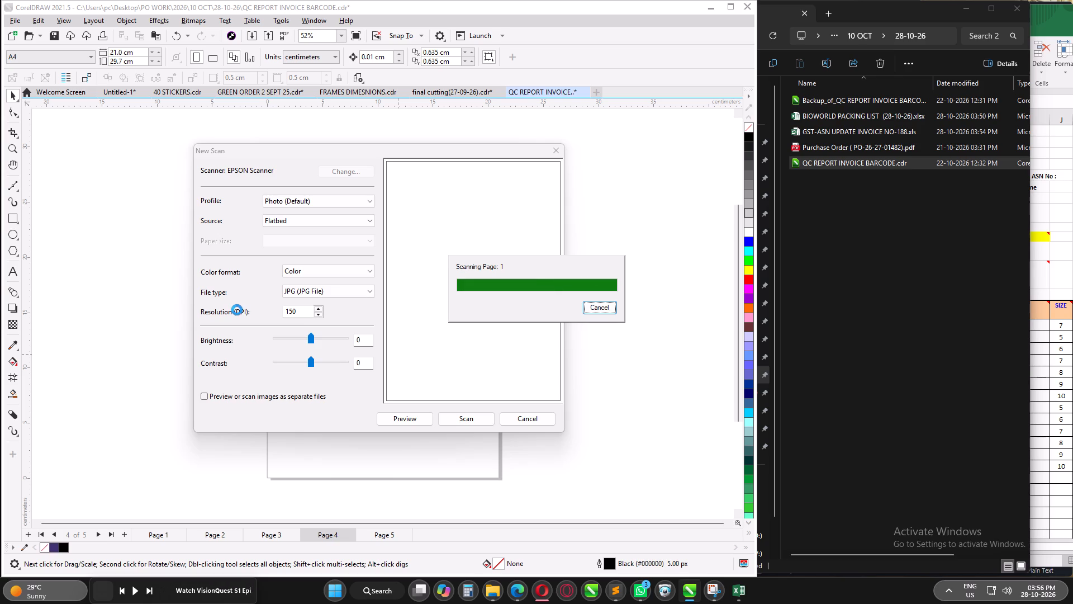
key(Return)
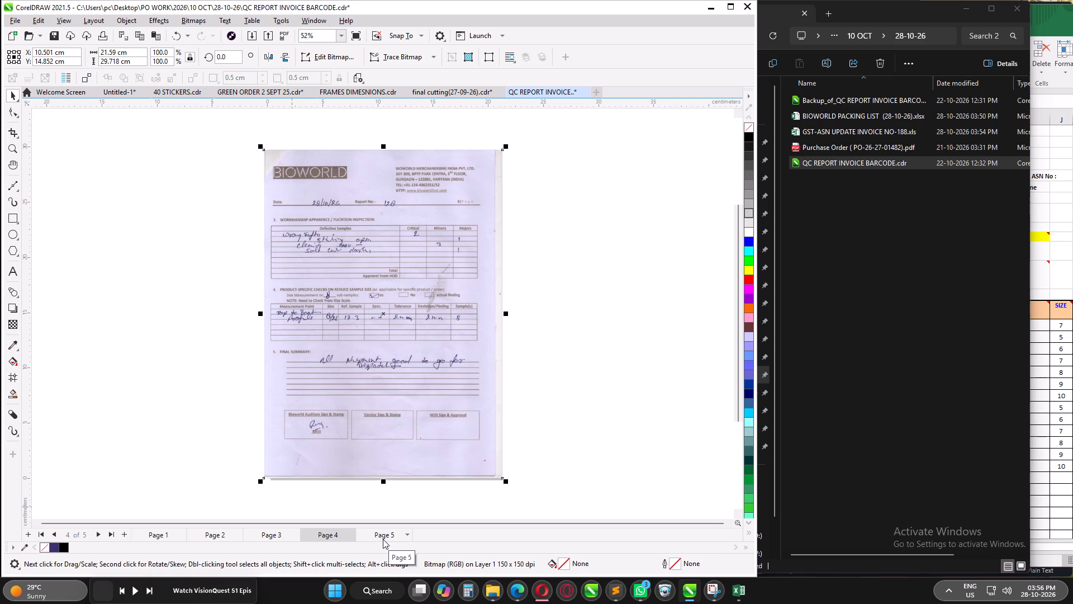
Start a colour scan at 300 DPI for page 5, with separate-file scanning off.
click(381, 539)
click(405, 329)
key(s)
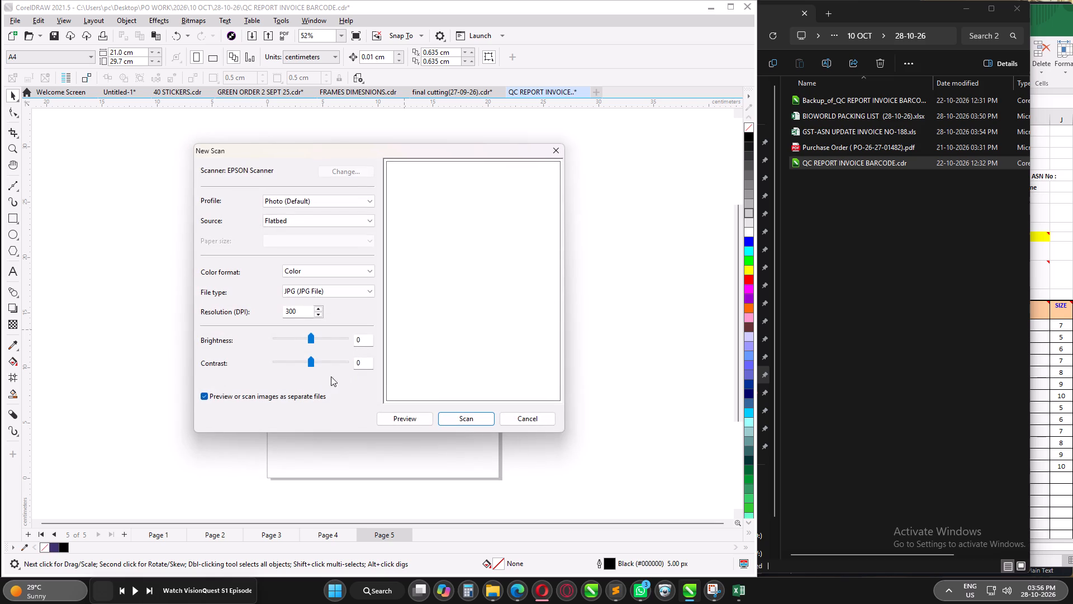
click(280, 394)
click(470, 420)
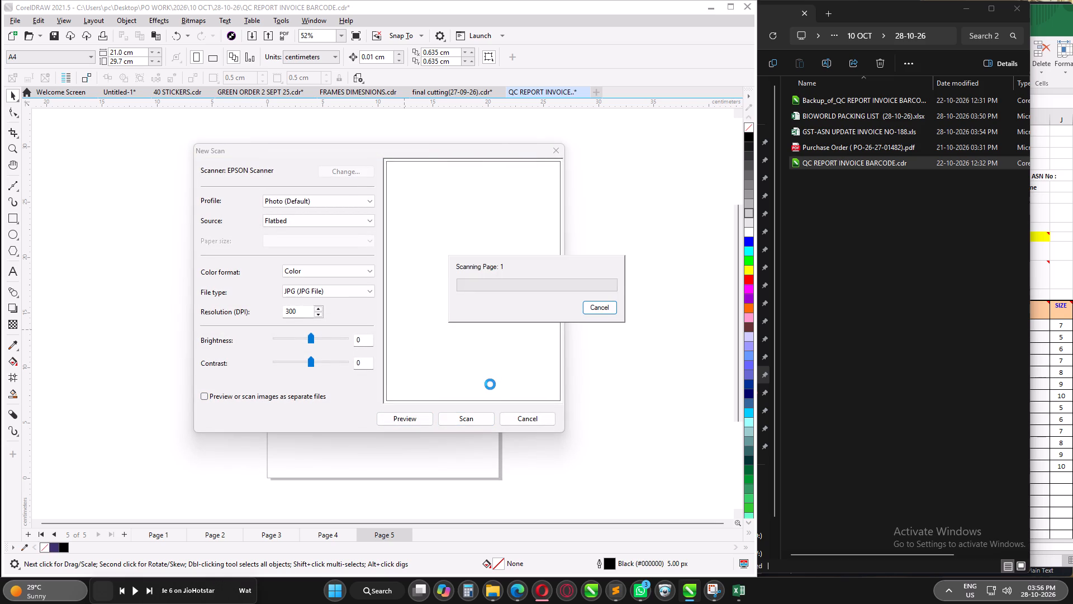
Switch to the BIOWORLD PACKING LIST workbook in Excel and copy the BARBIE SANDAL article number BRBSS25KGSA002689.
click(739, 589)
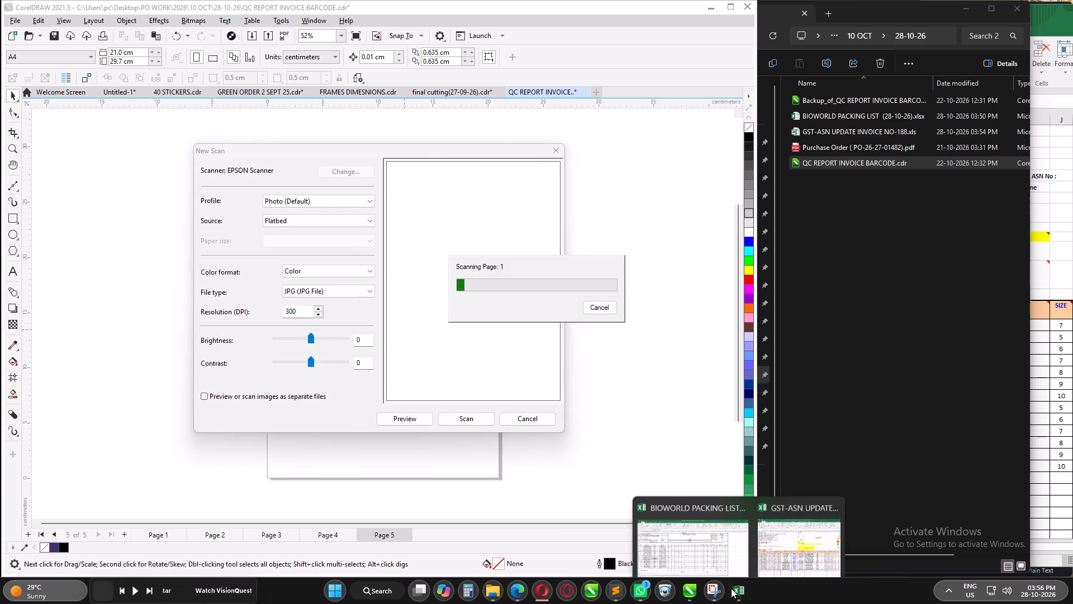
click(686, 541)
double_click(125, 259)
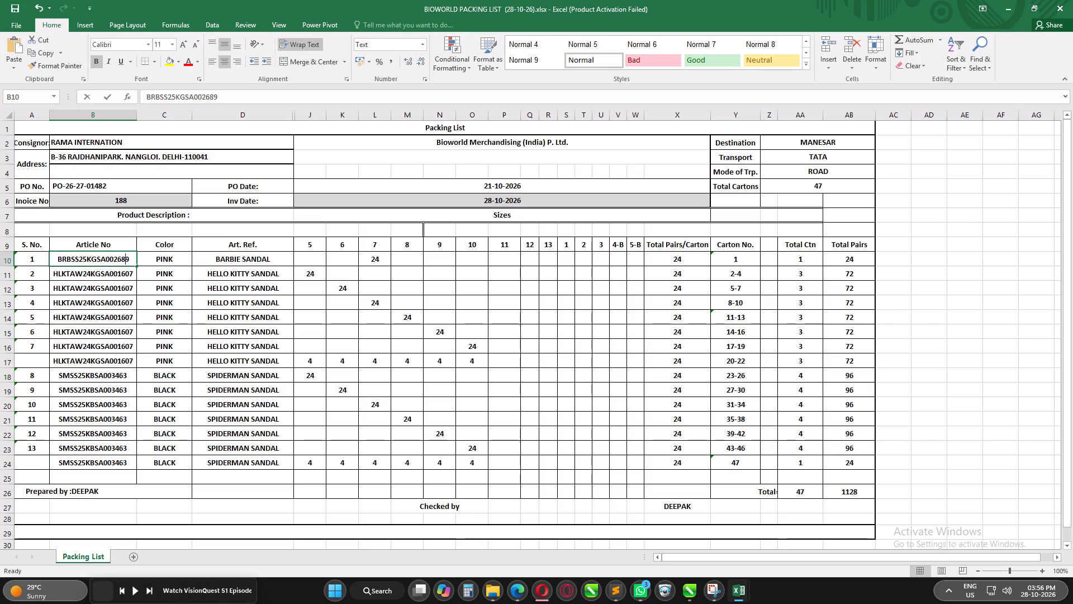
drag(131, 259, 31, 261)
key(ctrl+c)
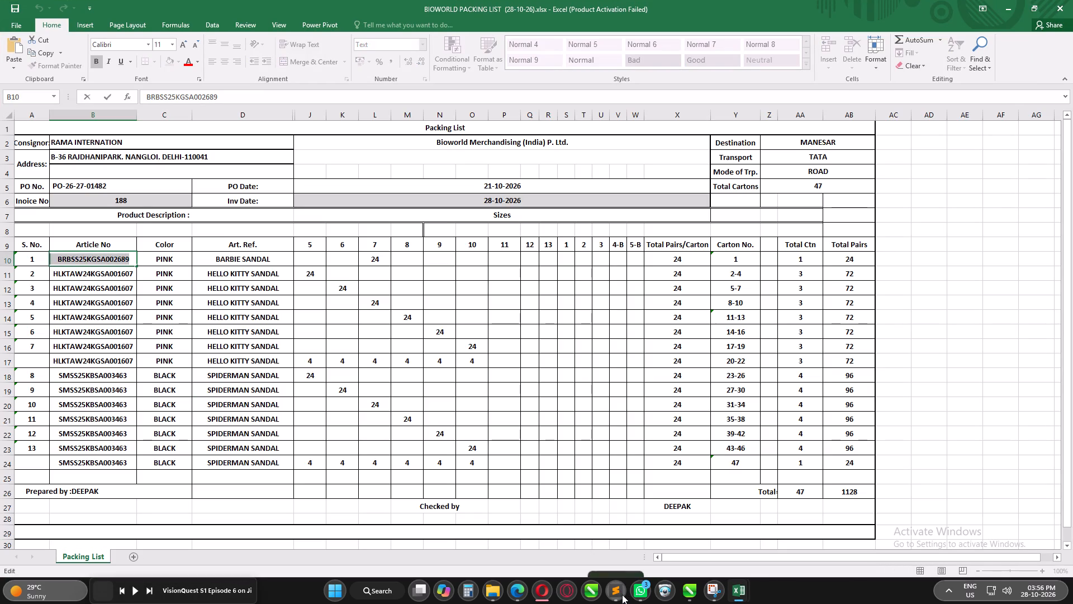
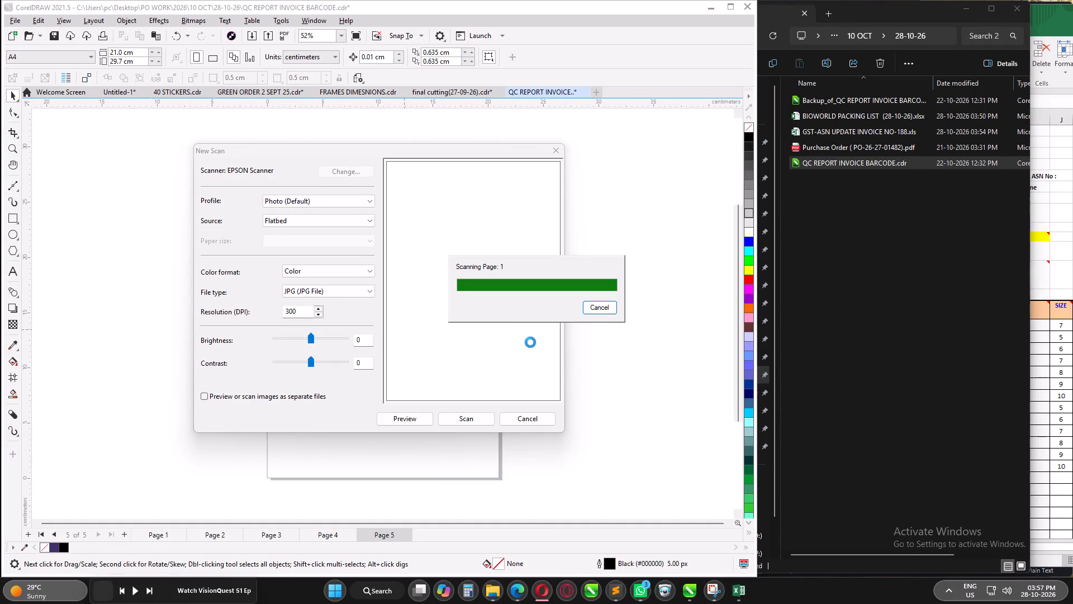
Draw a rectangle about 6.0 by 20.2 cm enclosing the three price labels on the page 5 scan.
key(Return)
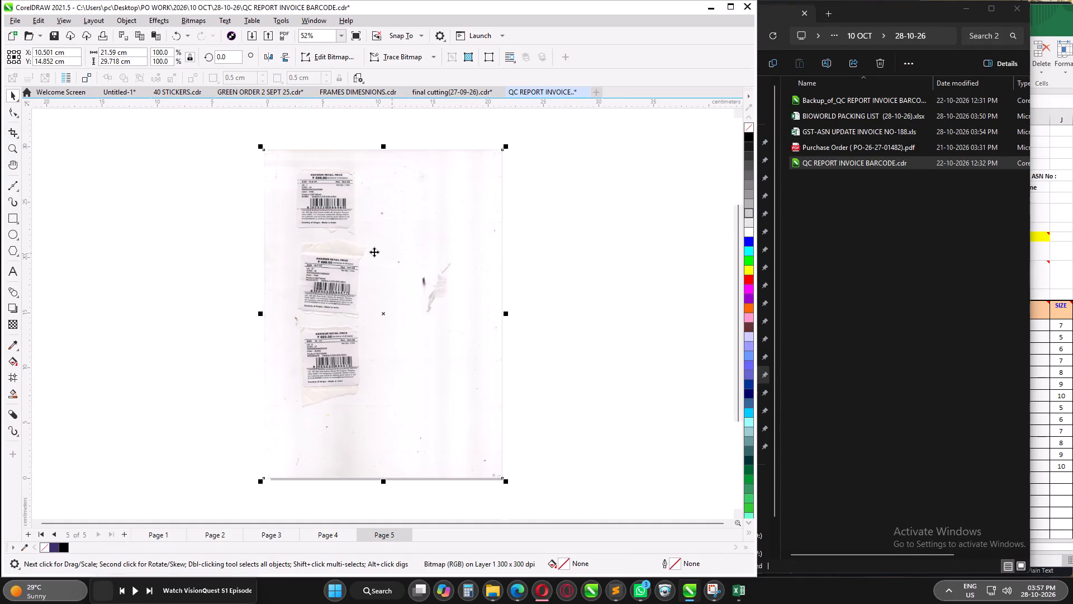
scroll(343, 246, up, 5)
scroll(397, 300, down, 2)
click(16, 221)
scroll(263, 253, down, 2)
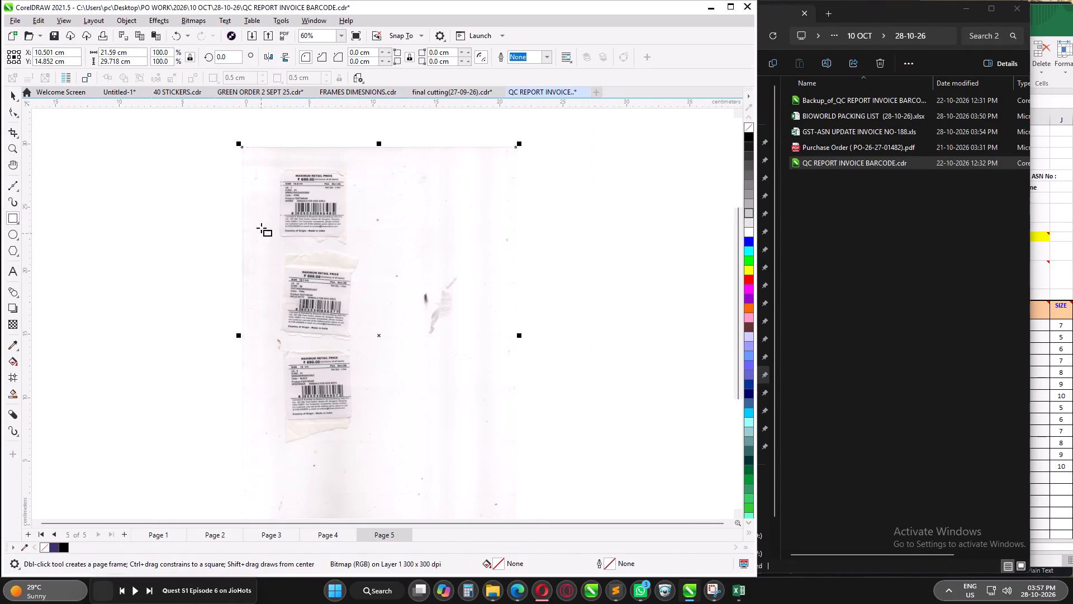
drag(271, 167, 354, 424)
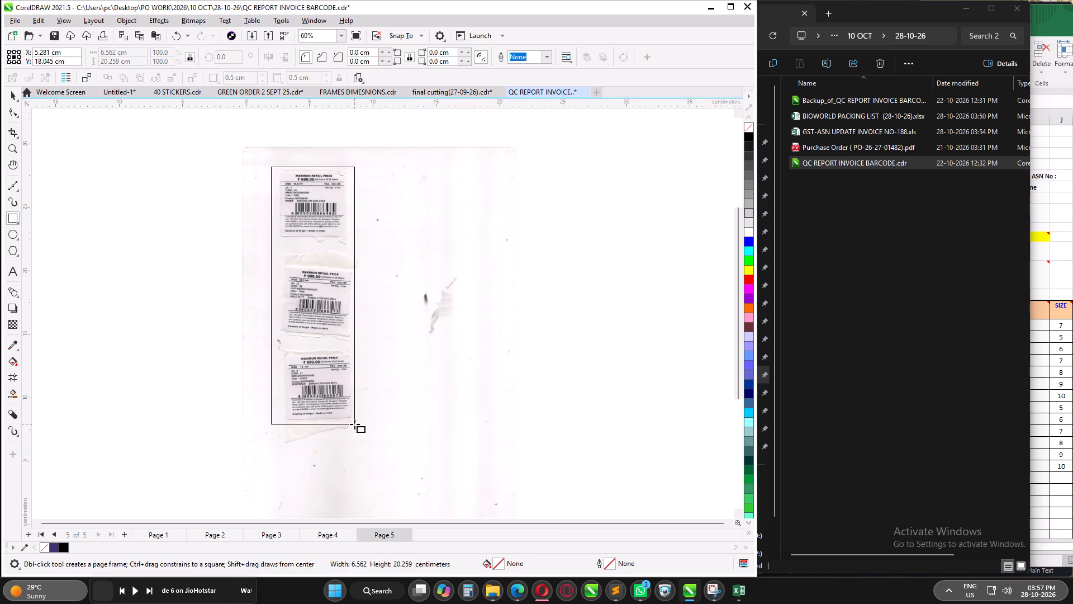
drag(354, 424, 354, 423)
scroll(273, 296, up, 6)
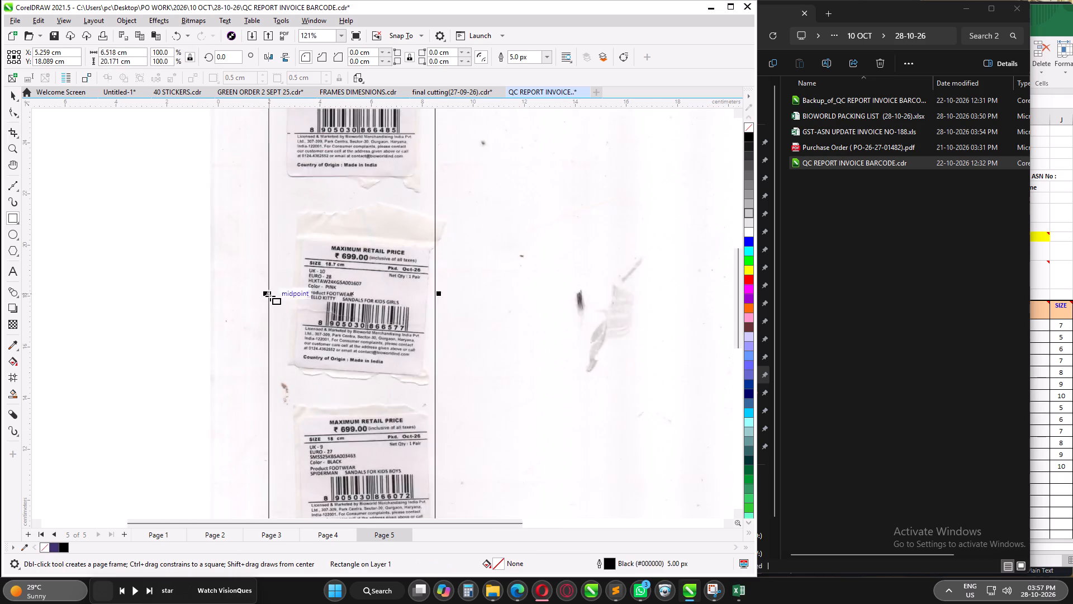
scroll(270, 296, up, 2)
drag(267, 294, 287, 298)
scroll(339, 331, down, 6)
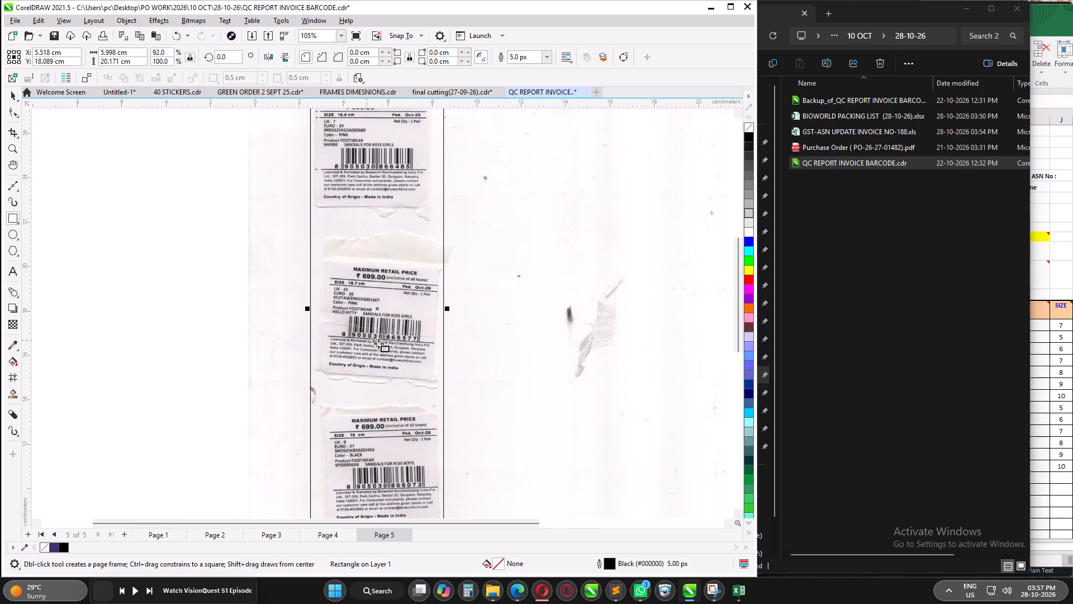
Intersect the label scan with the rectangle and delete both originals, keeping only the cropped strip of three labels.
key(space)
shift+click(560, 348)
click(354, 60)
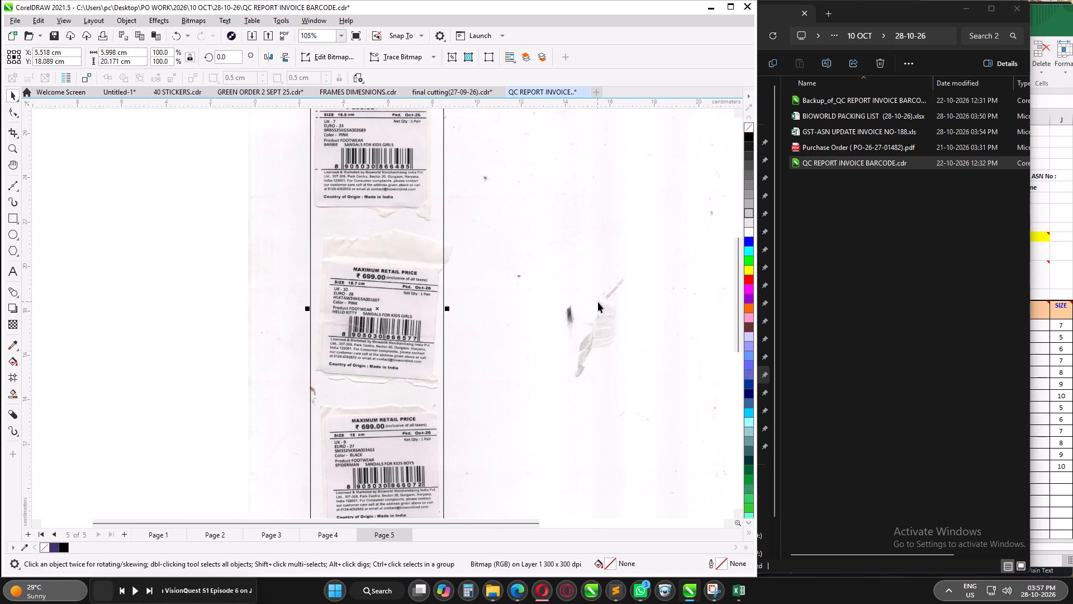
click(598, 302)
key(Delete)
click(439, 331)
key(Delete)
scroll(414, 323, down, 6)
Centre the cropped label strip on page 5 and enlarge it proportionally to about 8.5 by 28.6 cm.
click(411, 322)
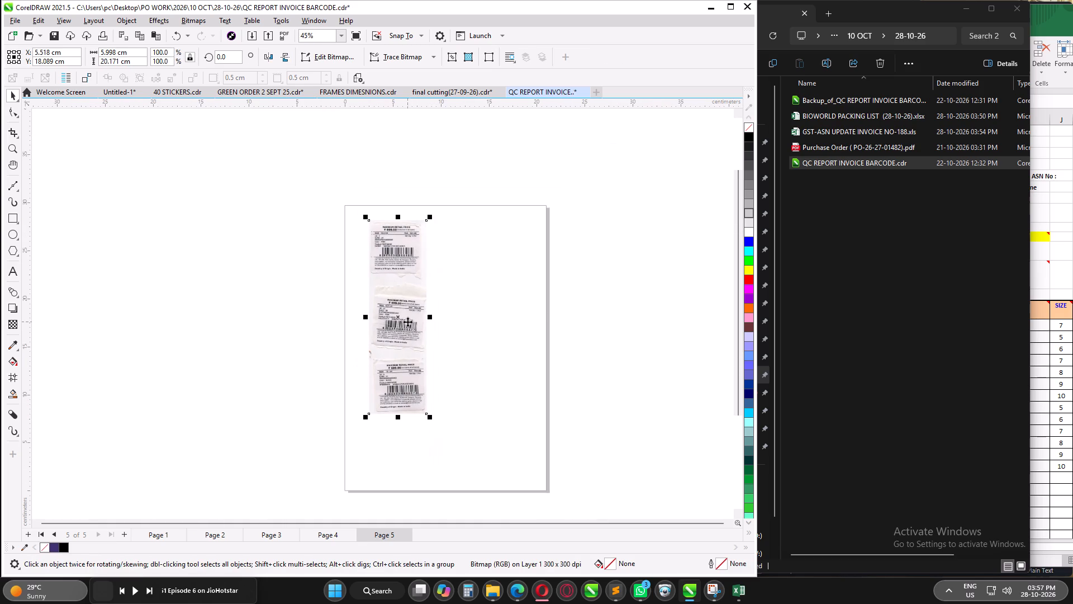
key(o)
key(p)
scroll(480, 255, up, 1)
drag(479, 247, 523, 212)
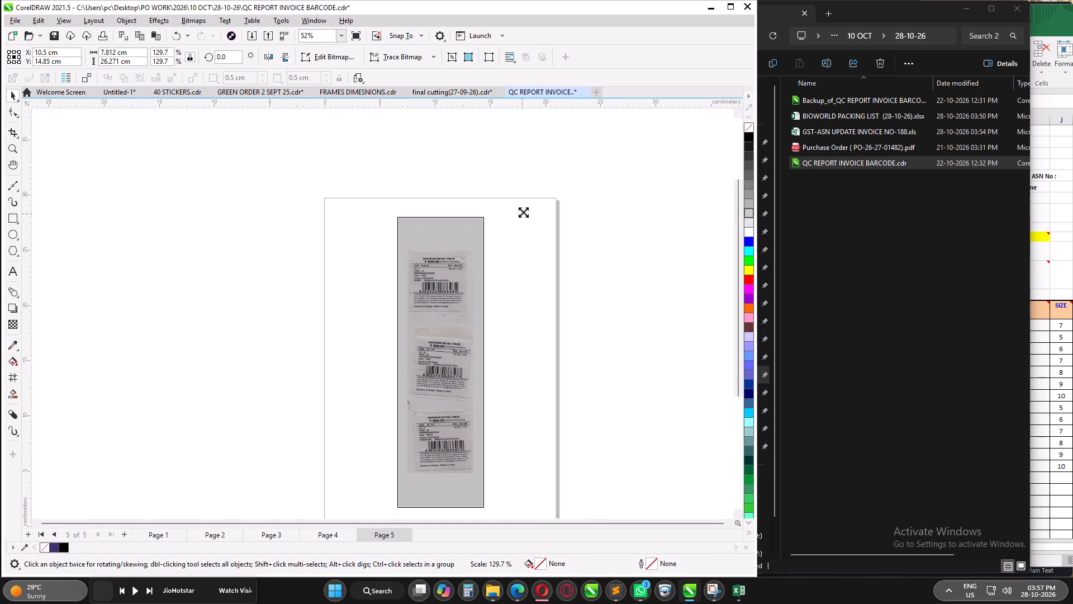
drag(523, 212, 532, 201)
middle_drag(467, 303, 448, 216)
scroll(428, 308, up, 4)
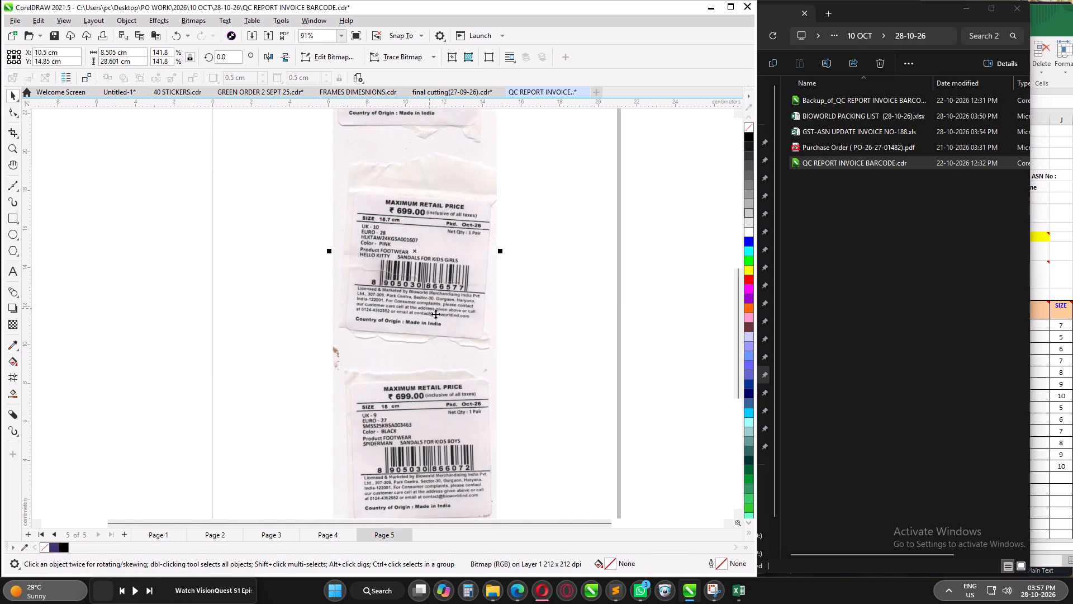
click(527, 333)
Save the QC report invoice barcode document.
scroll(428, 270, up, 5)
key(ctrl+s)
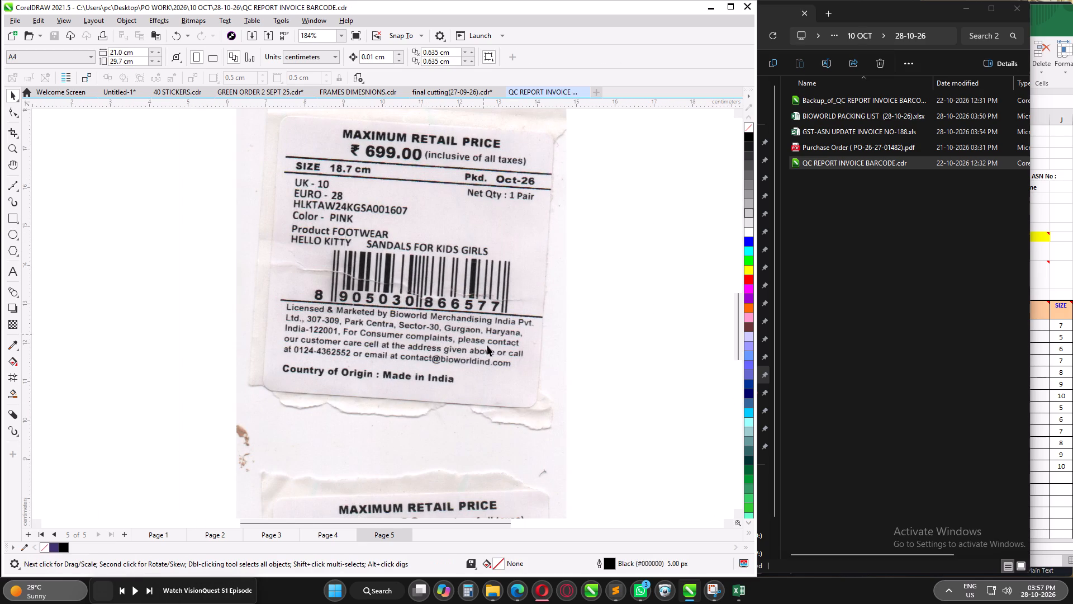
scroll(499, 360, down, 3)
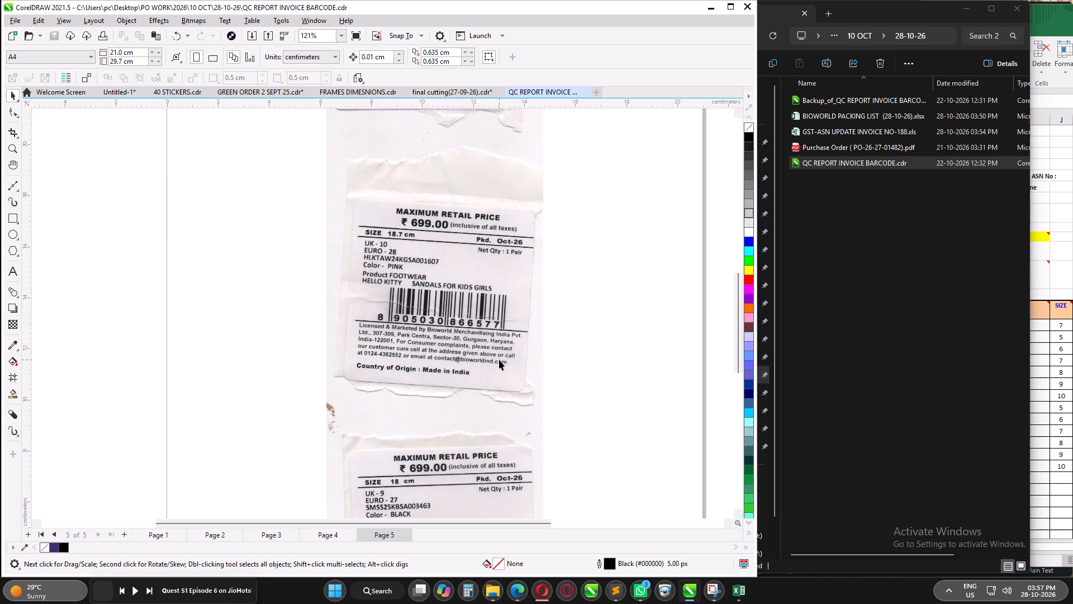
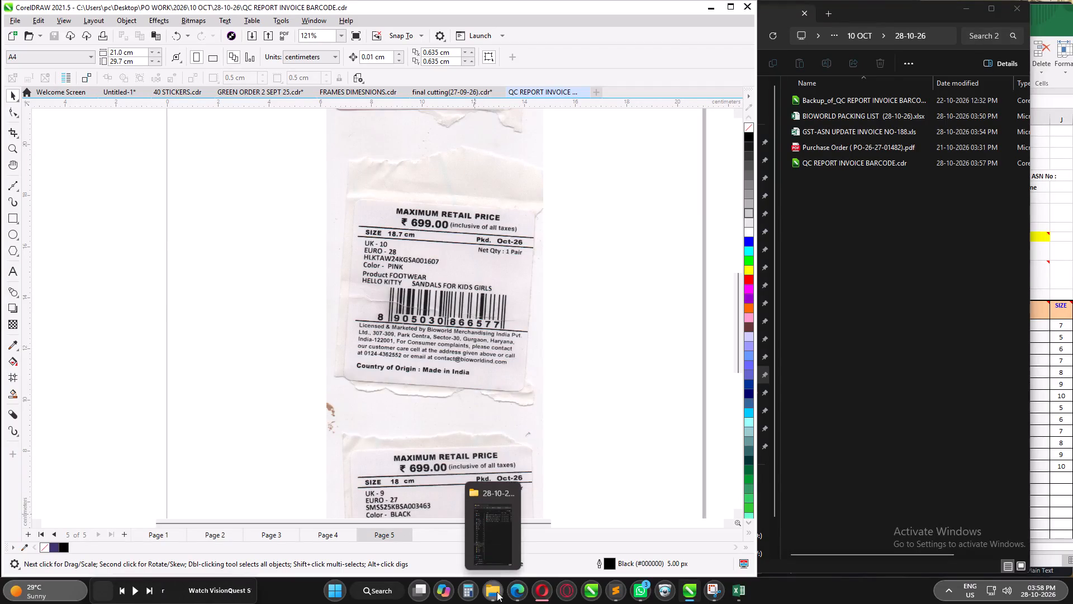
Check the earlier QC REPORT INVOICE BARCODE.pdf in the 22-10-26 folder, close it and put the browser away.
click(949, 249)
key(BackSpace)
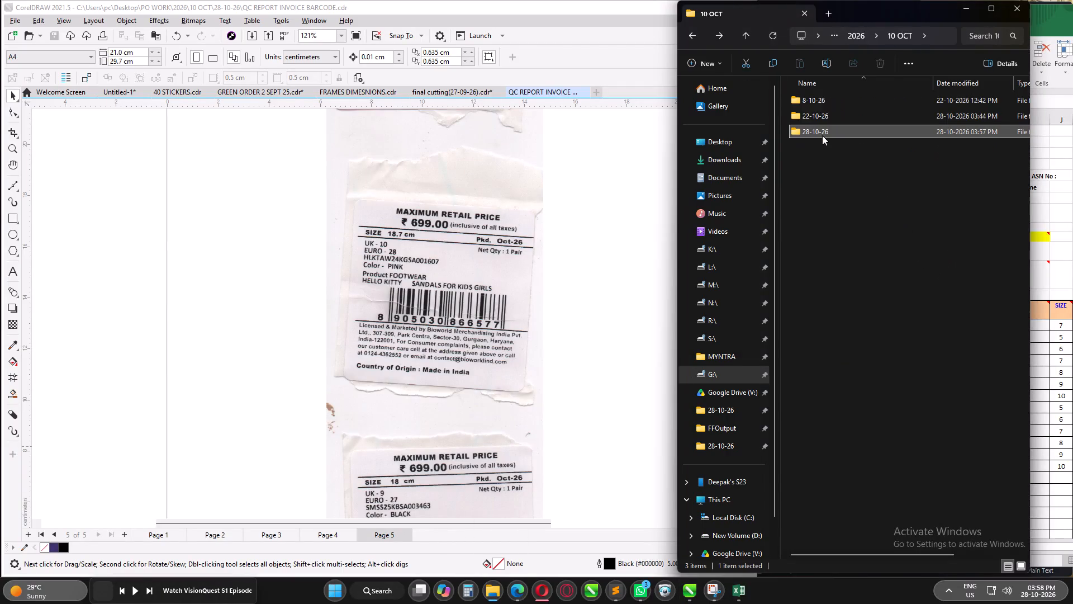
double_click(814, 119)
double_click(826, 176)
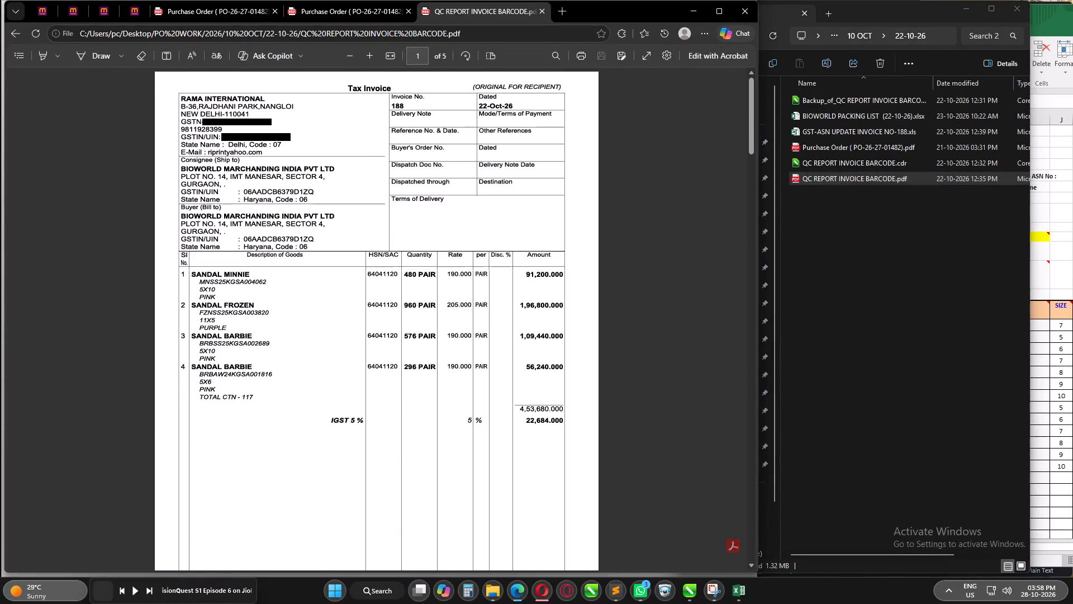
click(544, 11)
click(691, 11)
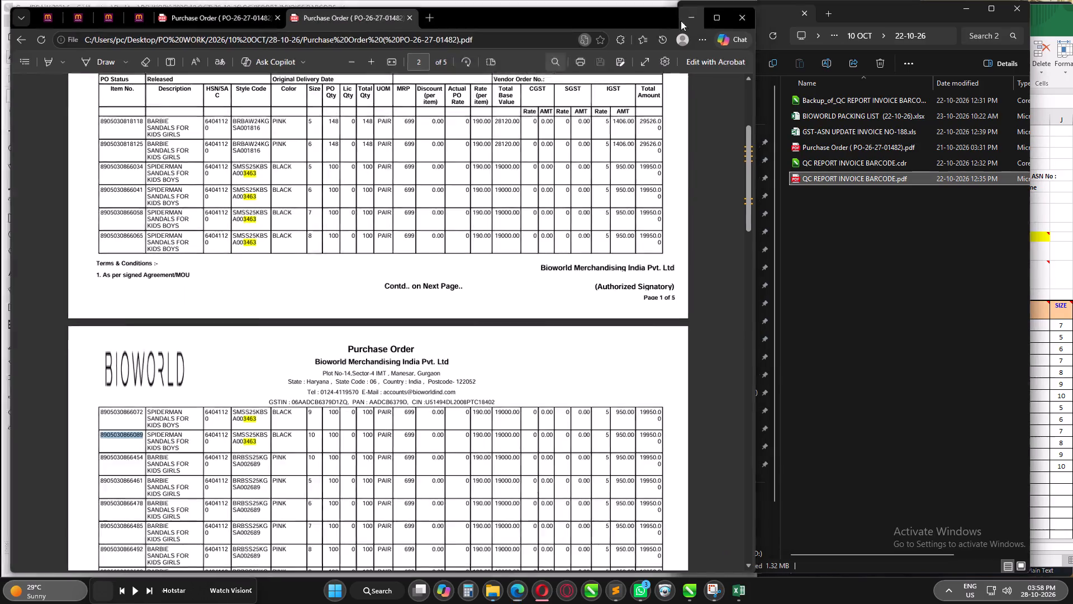
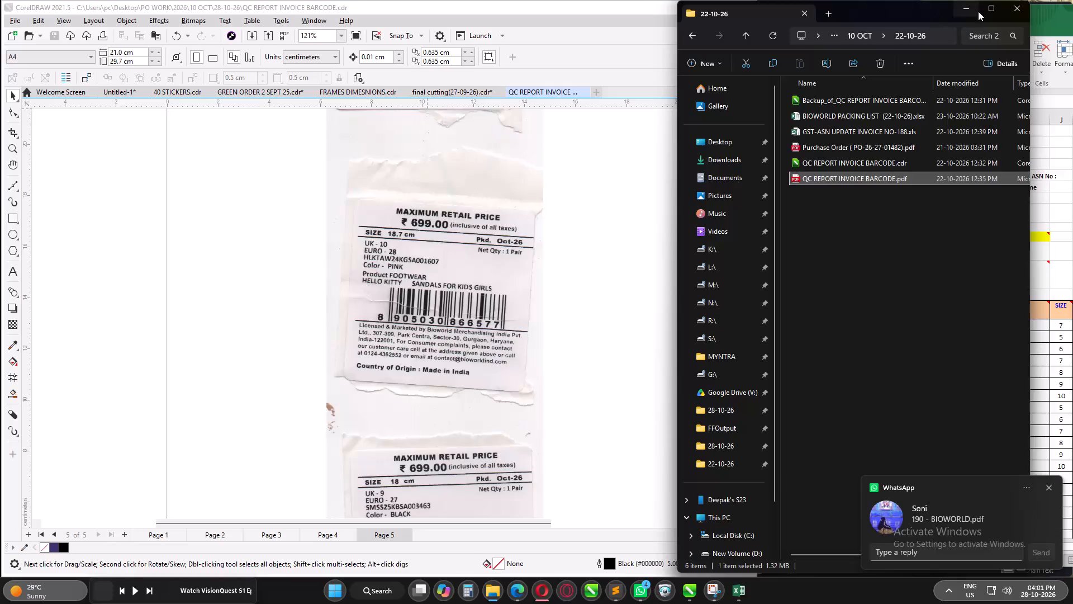
Minimize the 22-10-26 folder, CorelDRAW, the Excel invoice sheet, the text editor and both browser windows to reveal the desktop.
click(968, 6)
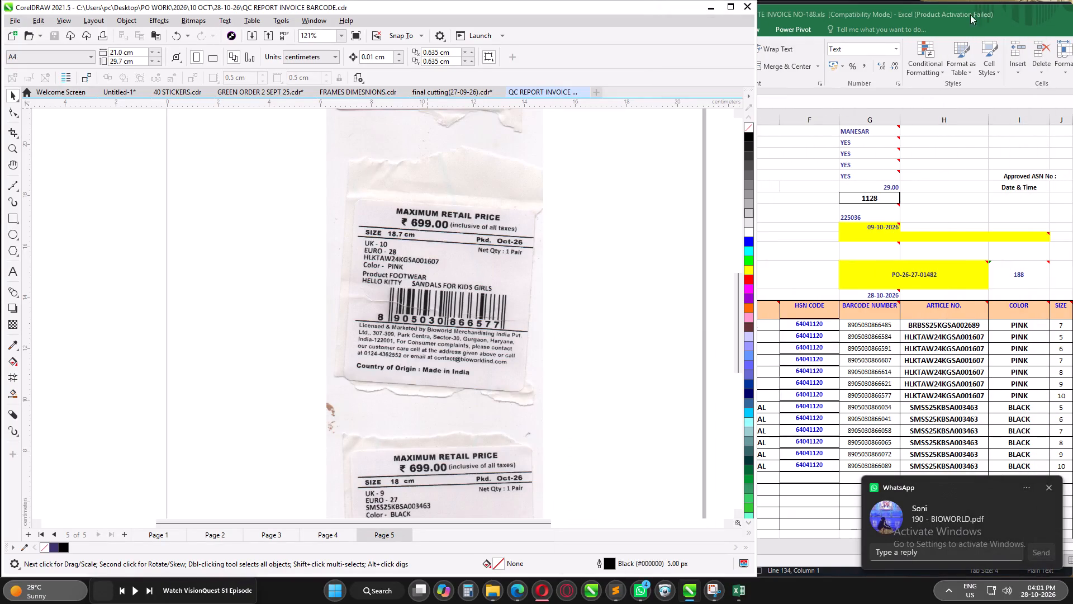
click(714, 8)
drag(811, 12, 752, 13)
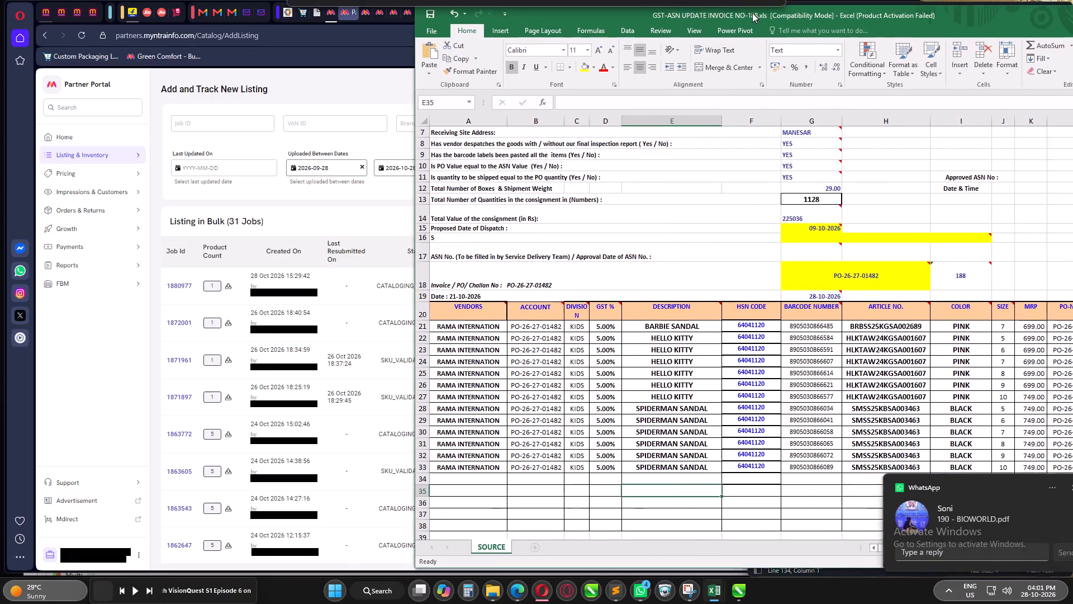
drag(752, 13, 672, 12)
click(1031, 14)
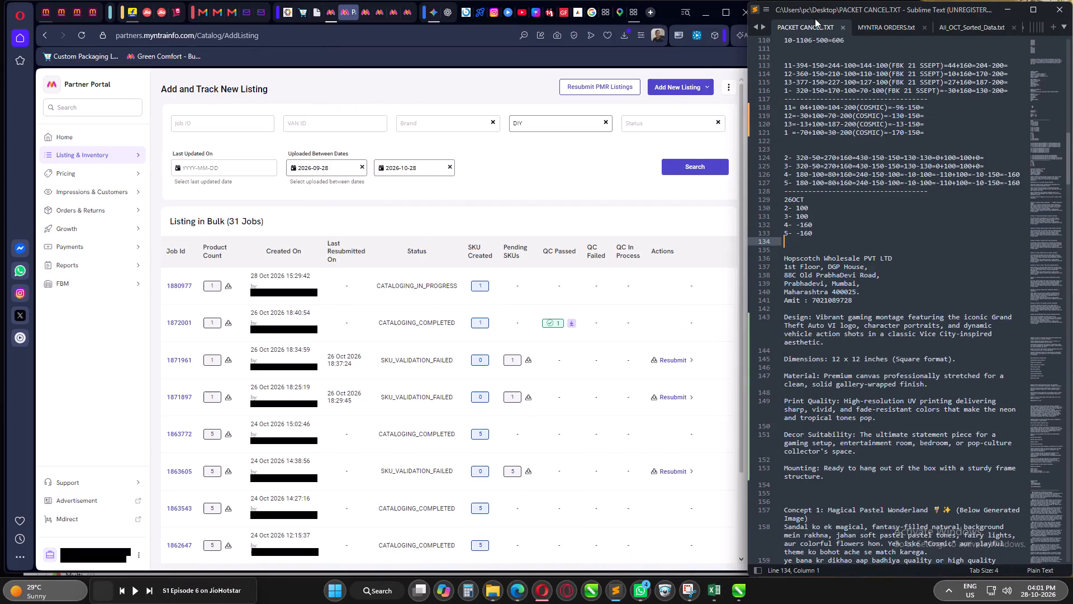
click(1012, 7)
click(708, 11)
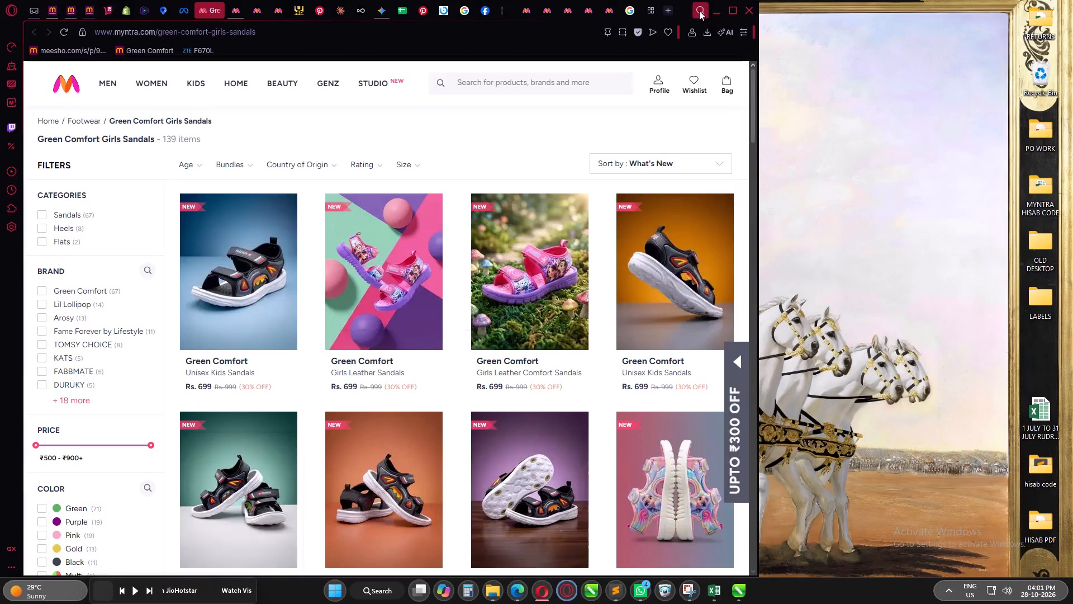
click(714, 13)
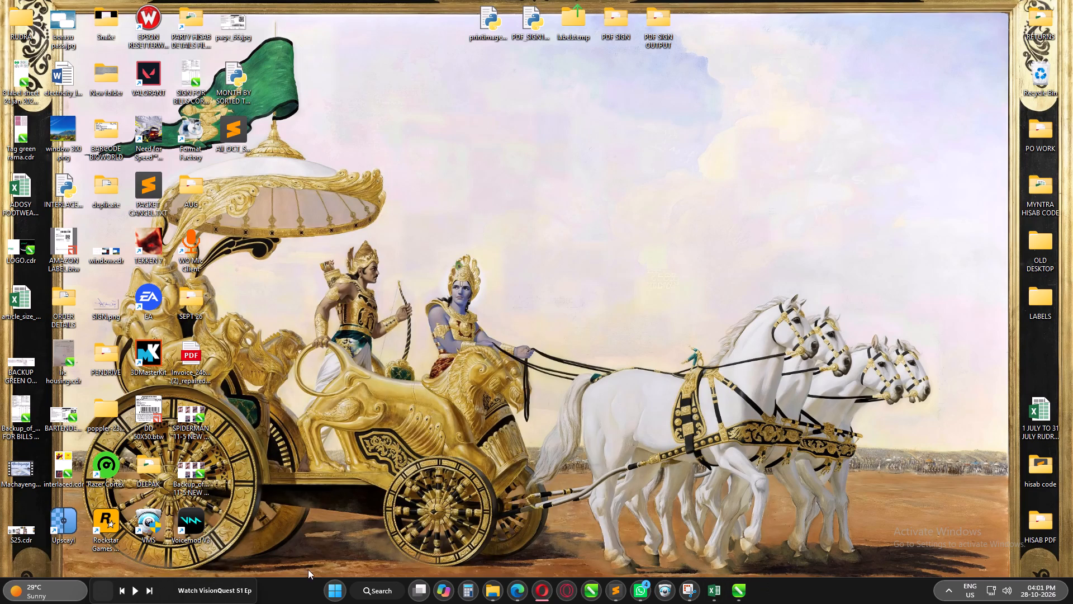
Show the hidden background-app icons in the system tray.
click(376, 587)
click(765, 331)
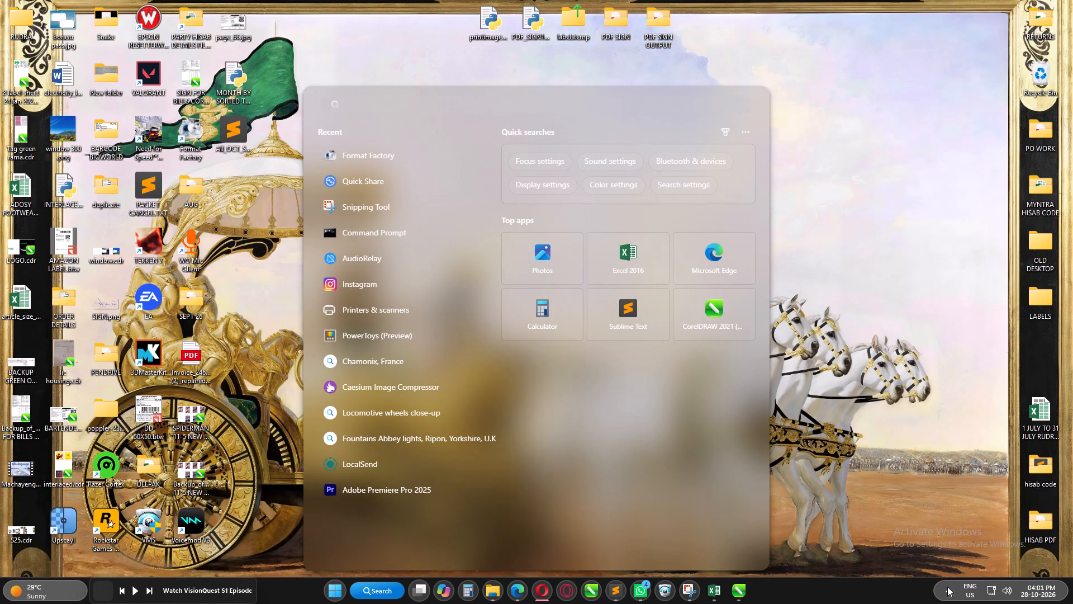
click(947, 586)
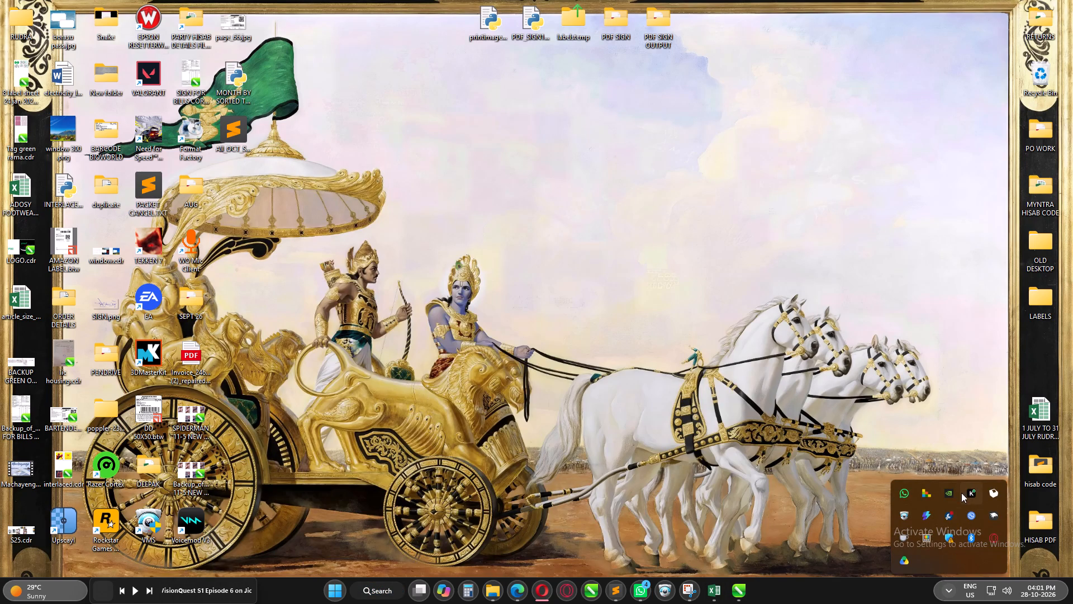
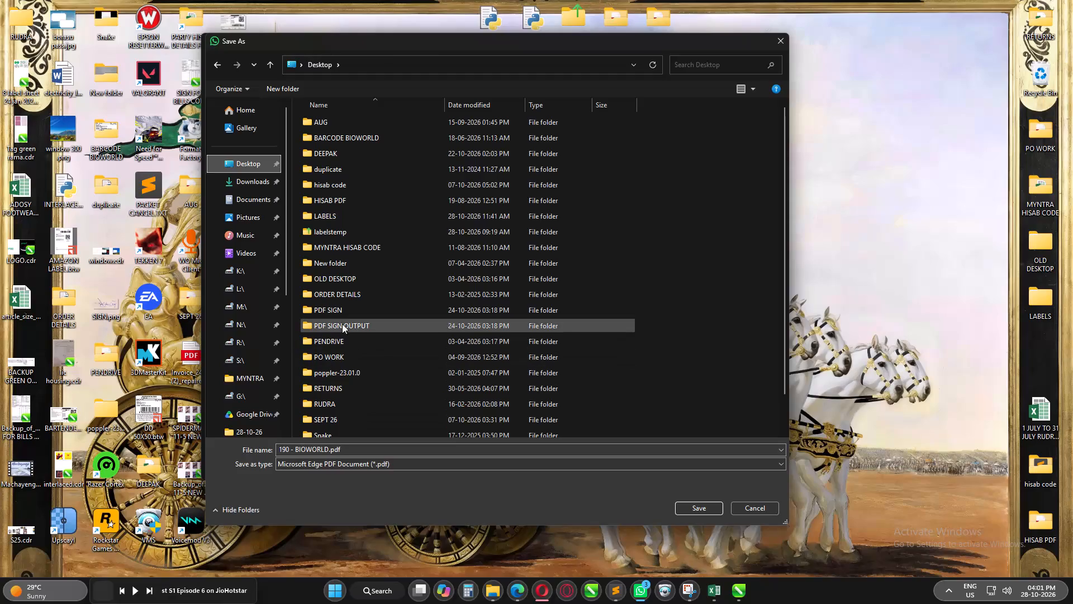
Open the PDF SIGN folder on the Desktop as the save location for 190 - BIOWORLD.pdf.
double_click(341, 312)
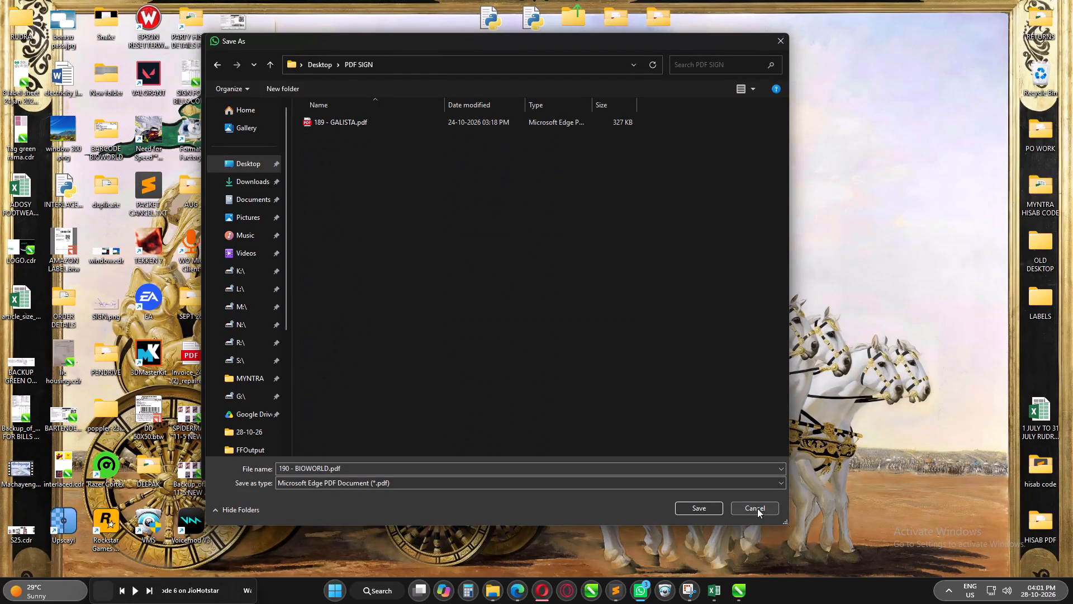
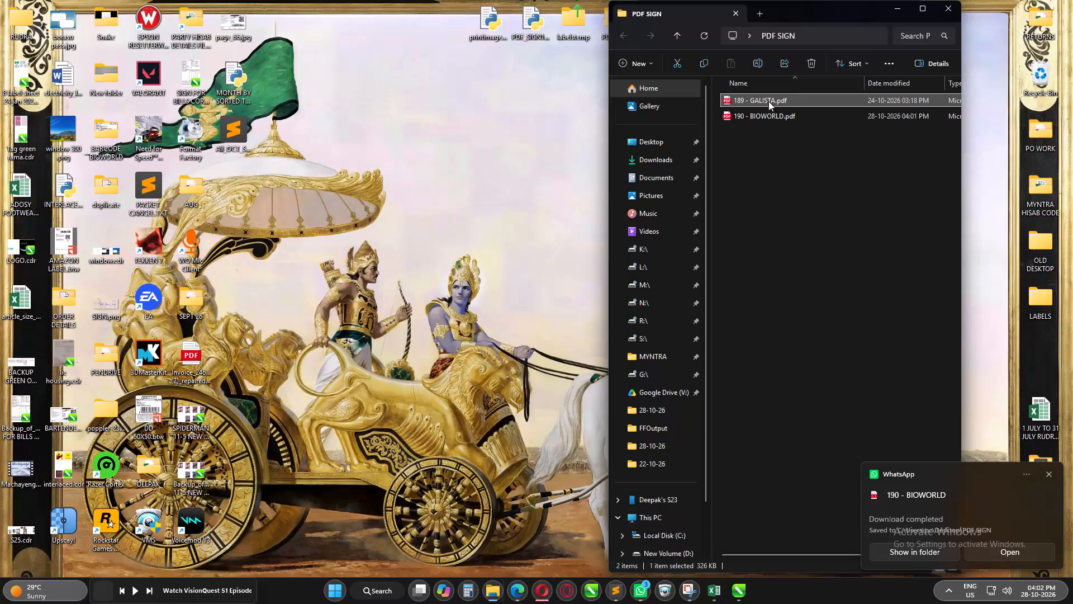
Close the PDF SIGN folder and run the PDF signing Python script from the desktop.
click(952, 12)
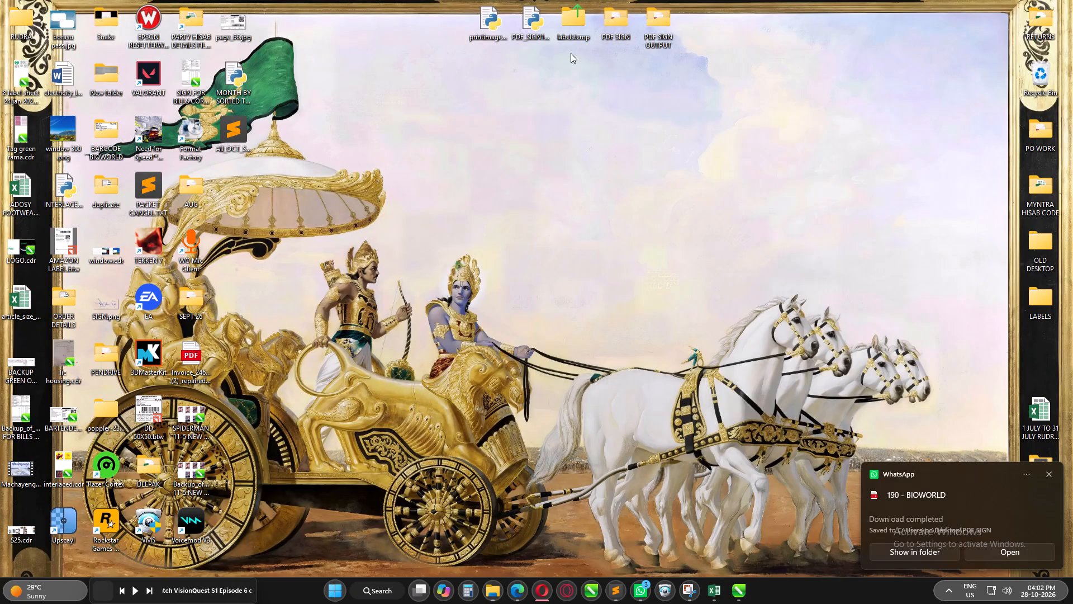
double_click(523, 25)
Sort the PDF SIGN OUTPUT folder by date modified and copy the signed 190 - BIOWORLD.pdf.
double_click(645, 23)
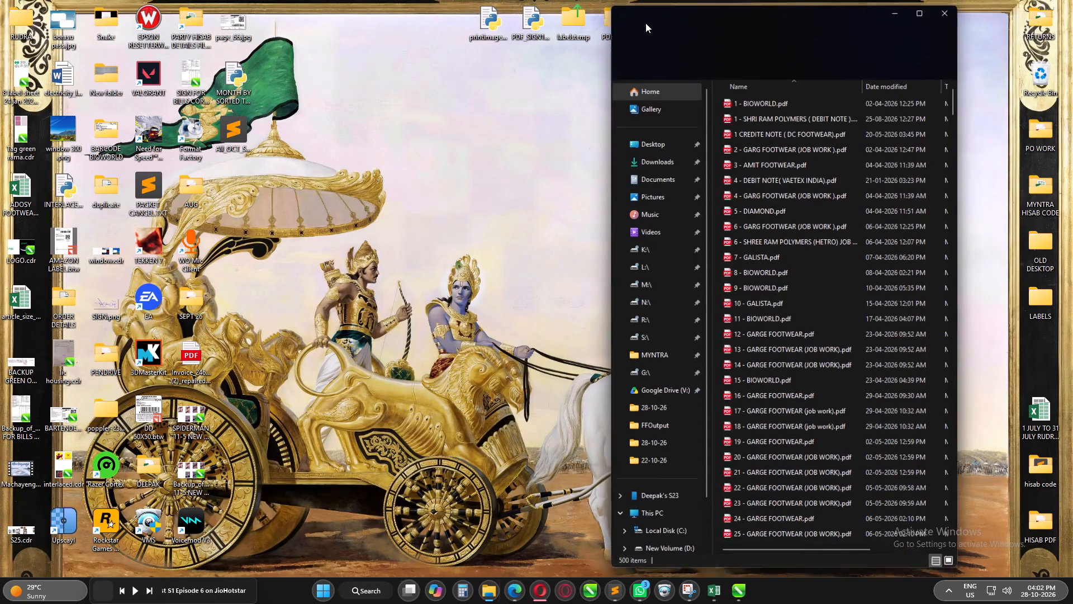
click(883, 88)
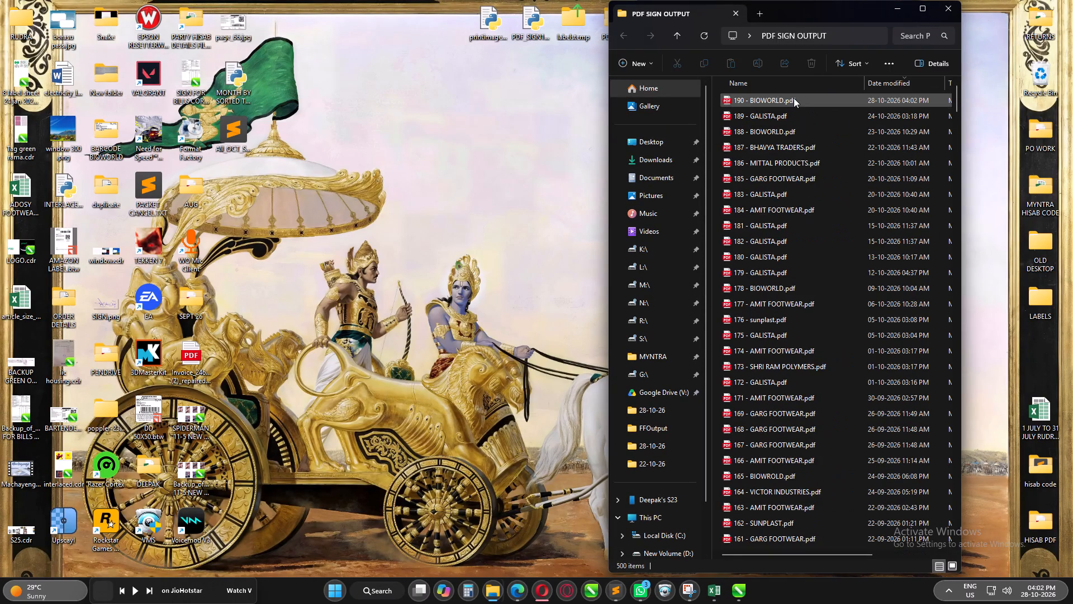
click(792, 98)
key(ctrl+c)
click(944, 6)
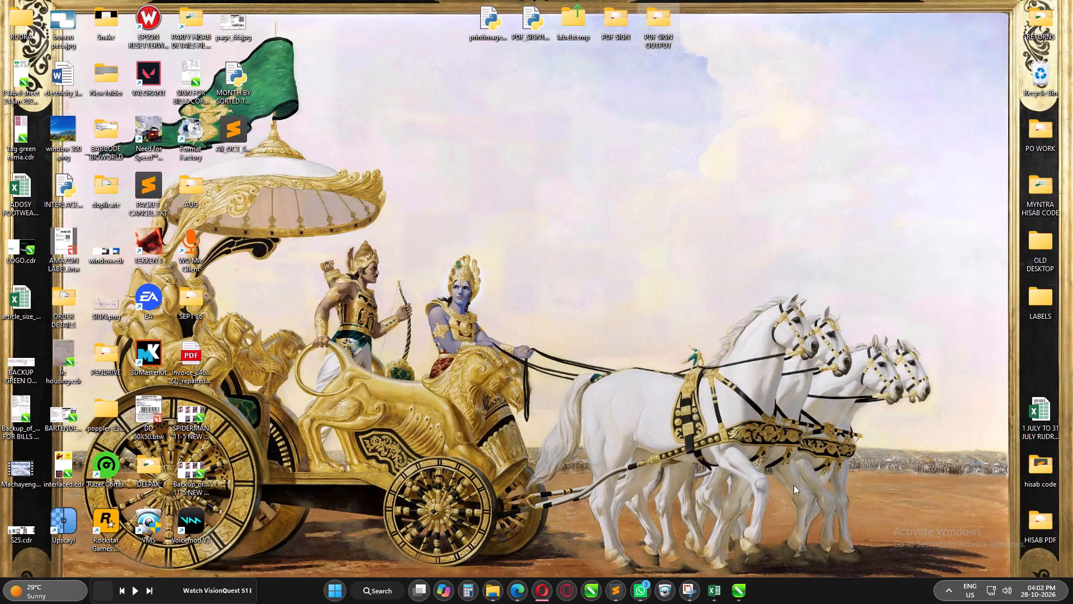
Paste the signed invoice PDF onto Page 1 of the QC report document, importing only page 1 with text as curves.
click(740, 597)
scroll(425, 370, down, 6)
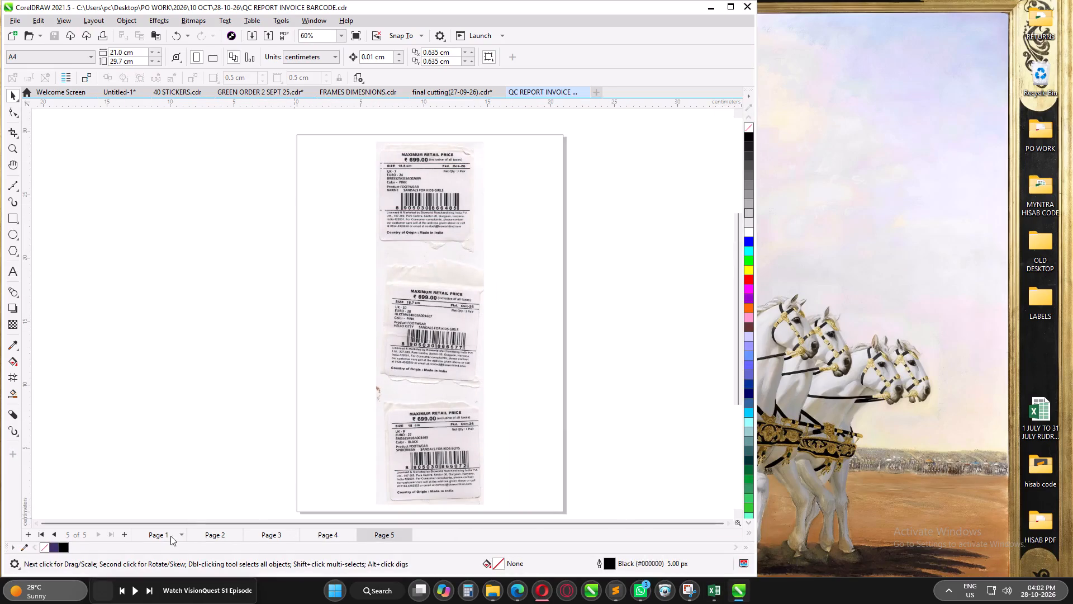
click(165, 536)
click(403, 335)
key(ctrl+v)
drag(325, 301, 263, 301)
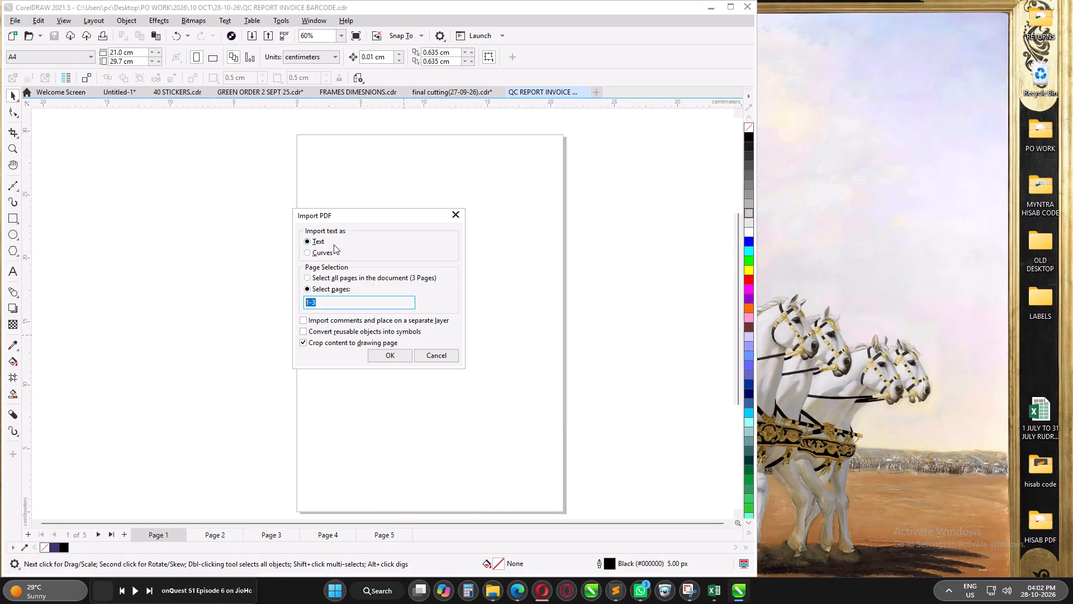
click(326, 253)
drag(331, 298, 280, 299)
drag(318, 300, 290, 305)
key(1)
key(Return)
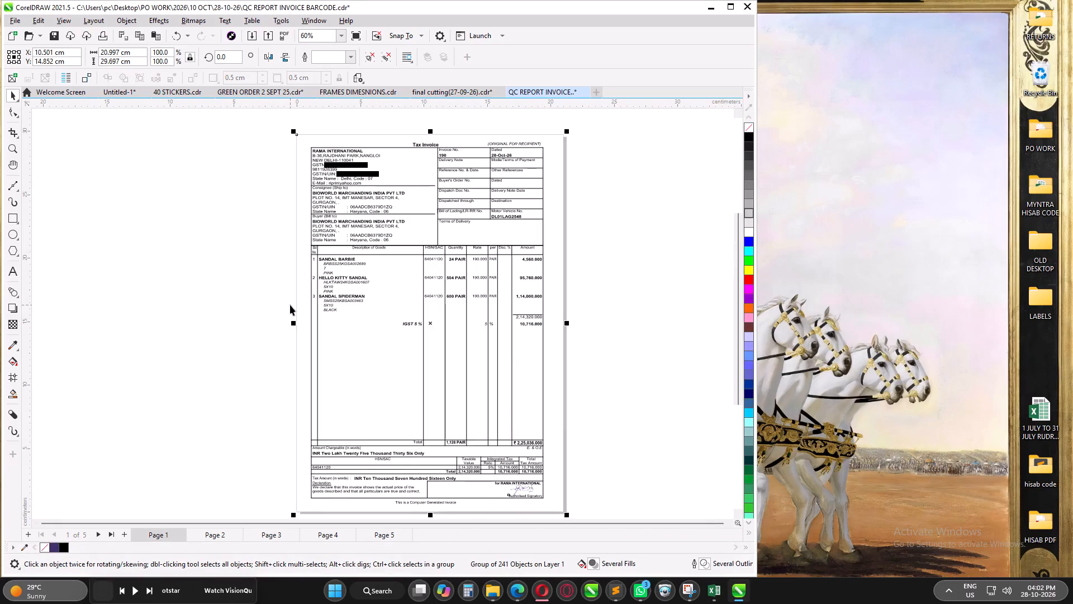
Check the pasted invoice's total by calculating 214320 plus 5%.
middle_drag(440, 311, 179, 358)
scroll(180, 360, up, 2)
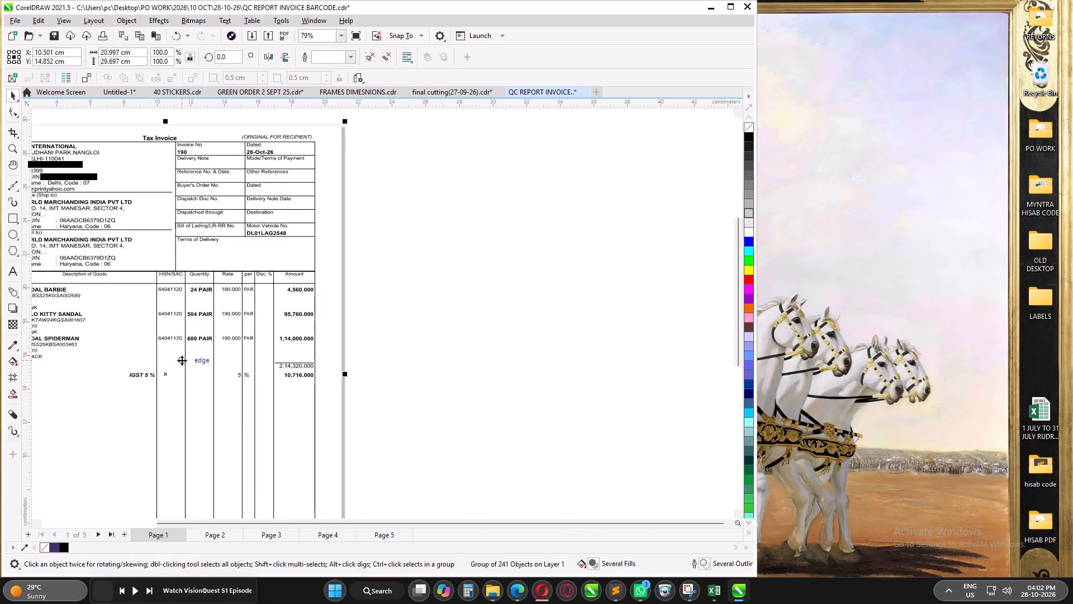
middle_drag(184, 361, 331, 362)
scroll(332, 362, up, 2)
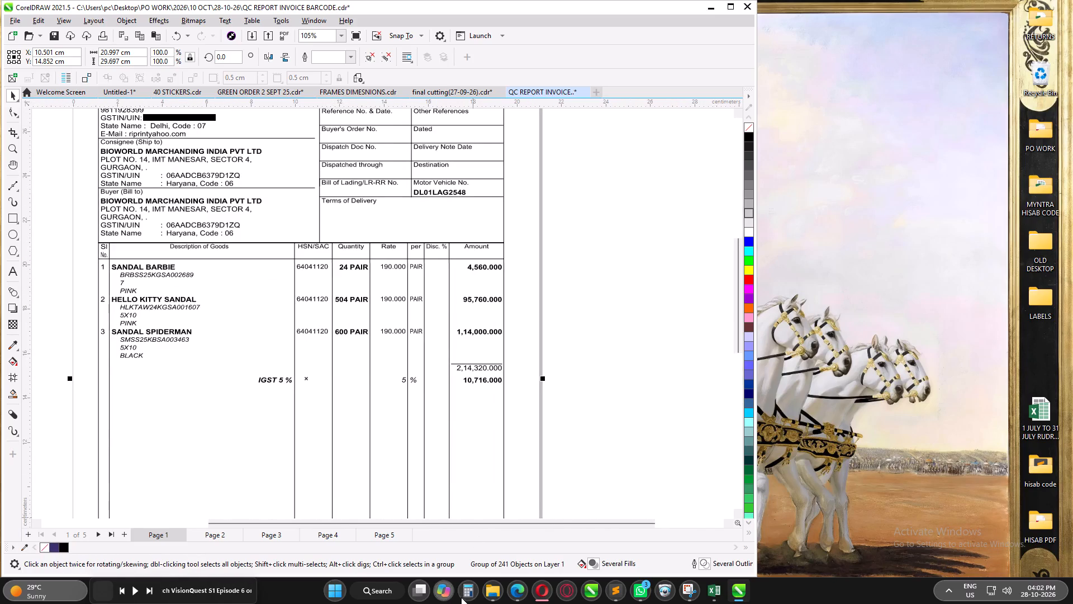
click(468, 594)
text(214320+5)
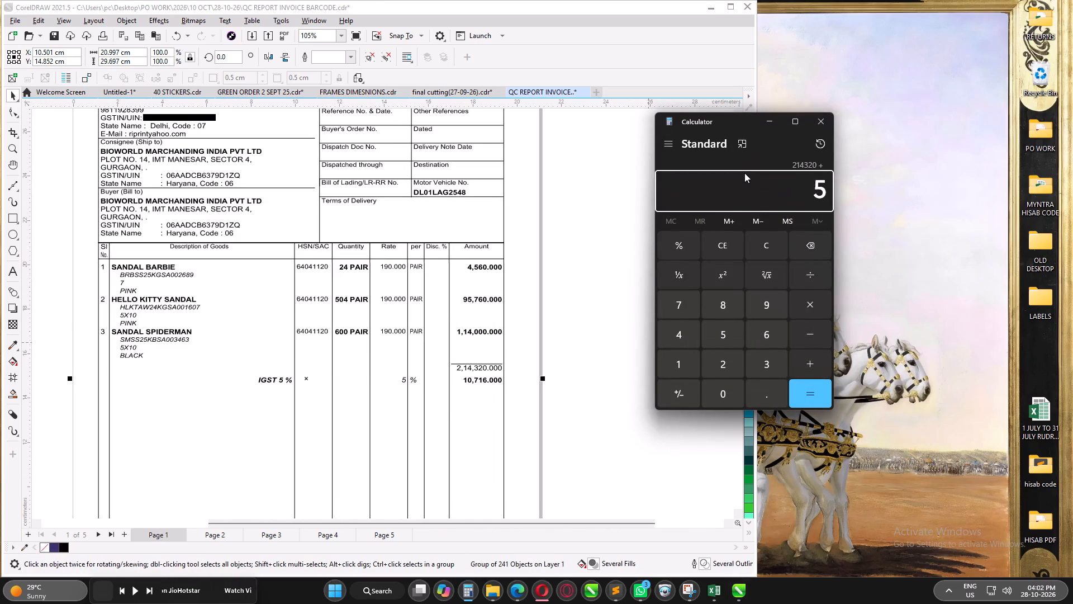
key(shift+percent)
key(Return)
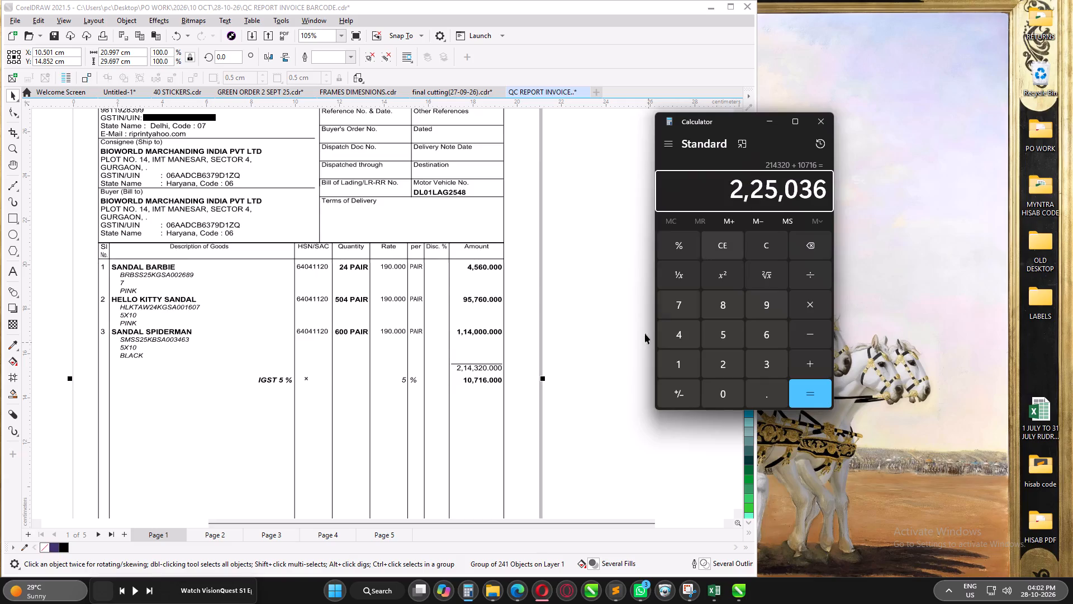
click(546, 432)
middle_drag(568, 466, 526, 163)
Review the purchase order PDF and the QC REPORT INVOICE BARCODE.pdf from the 22-10-26 folder for reference.
click(521, 600)
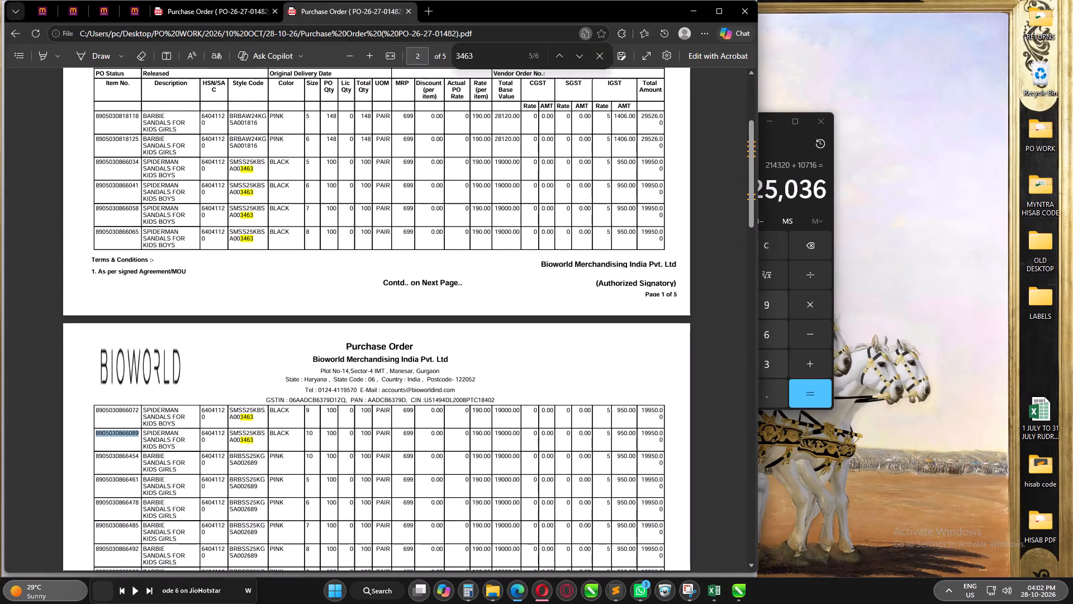
click(221, 10)
click(332, 12)
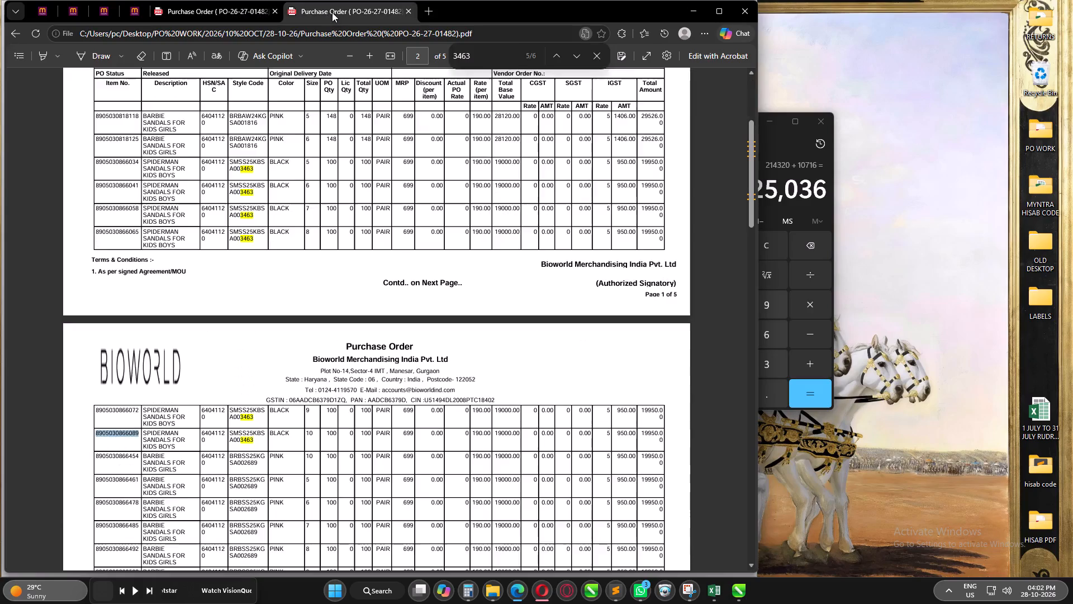
scroll(347, 199, up, 6)
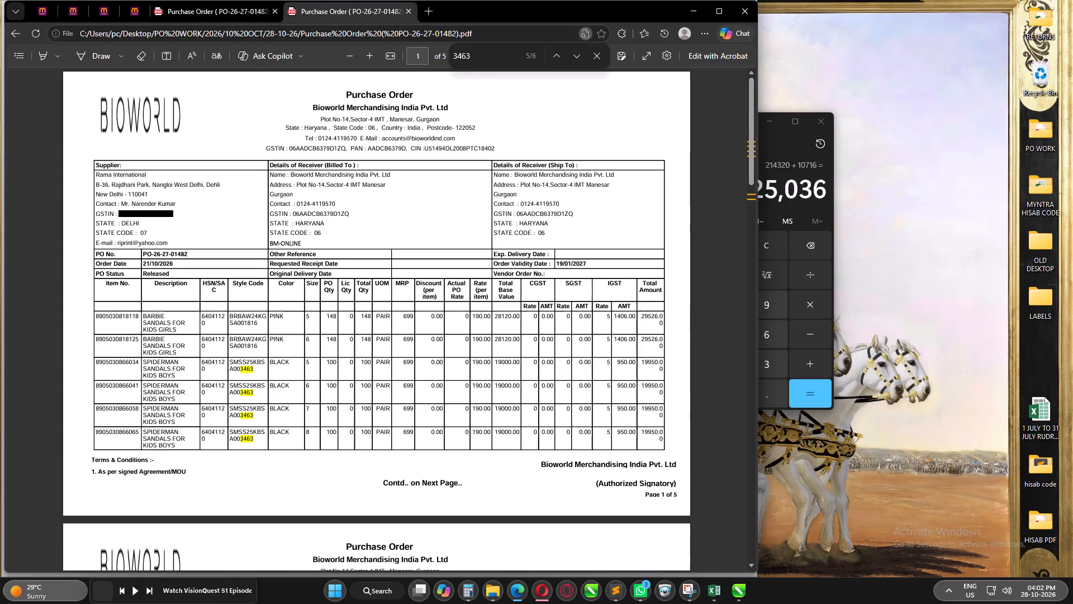
click(485, 596)
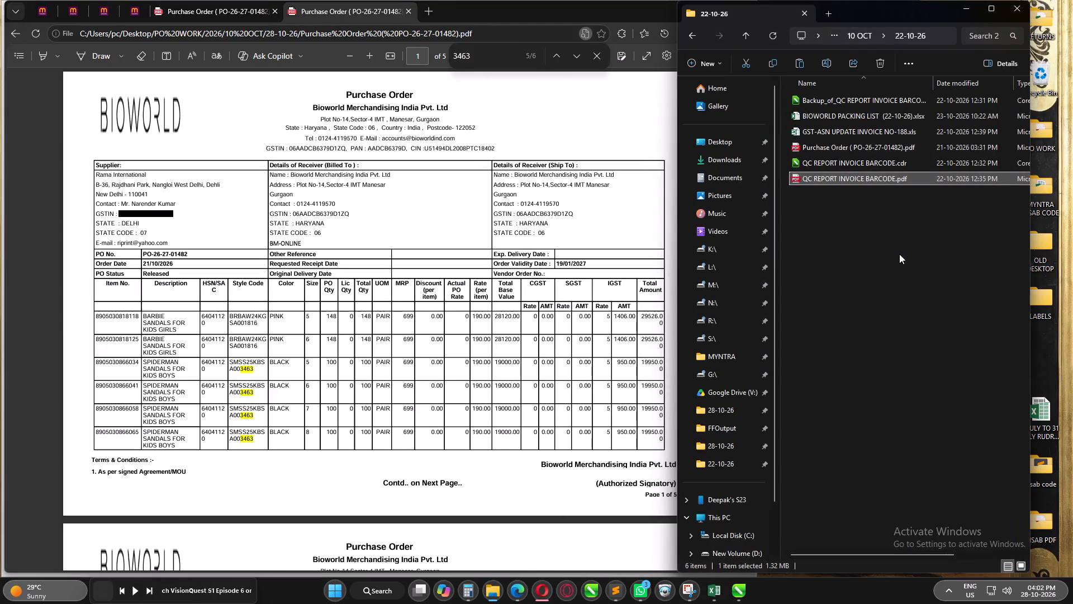
double_click(856, 181)
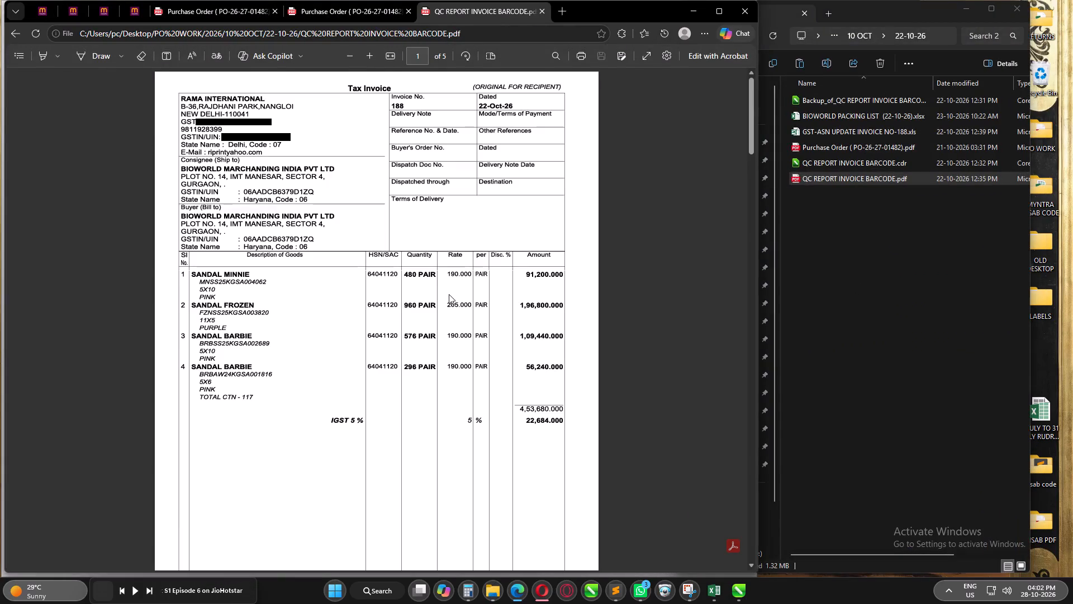
click(541, 12)
Return to the QC report document, review the invoice on Page 1, and save the document.
click(744, 593)
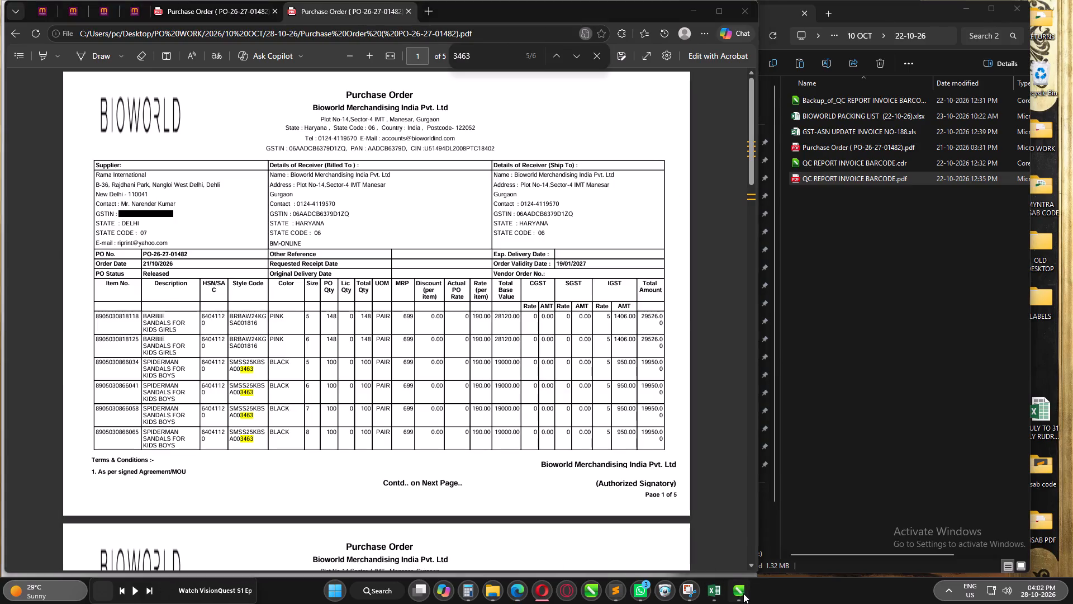
middle_drag(306, 280, 399, 446)
scroll(399, 433, up, 1)
scroll(405, 409, down, 10)
middle_drag(412, 337, 395, 333)
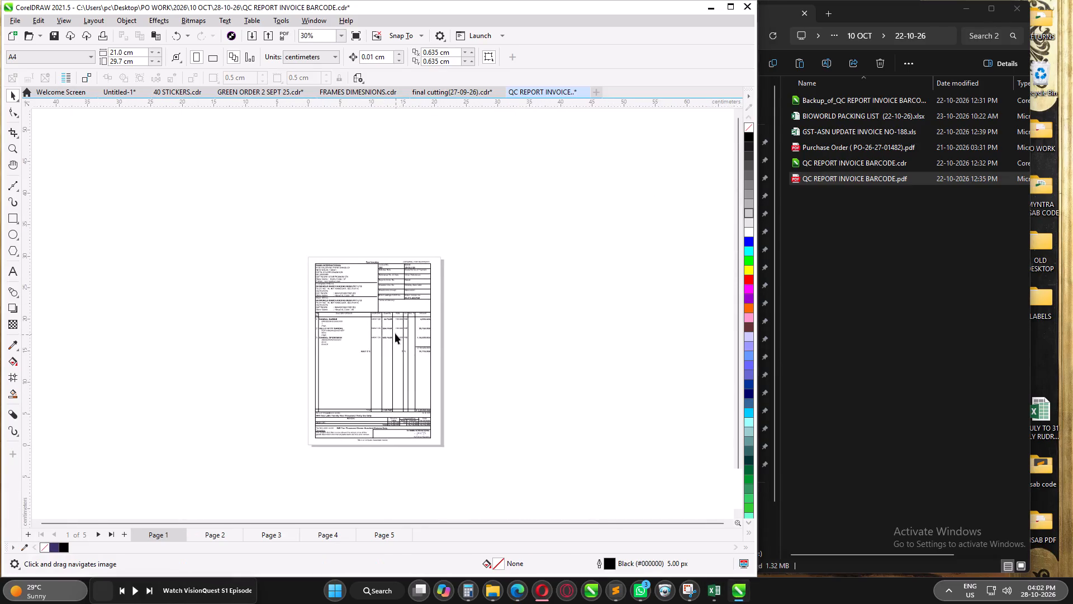
middle_drag(395, 333, 395, 334)
scroll(367, 370, up, 7)
middle_drag(428, 250, 420, 294)
click(645, 349)
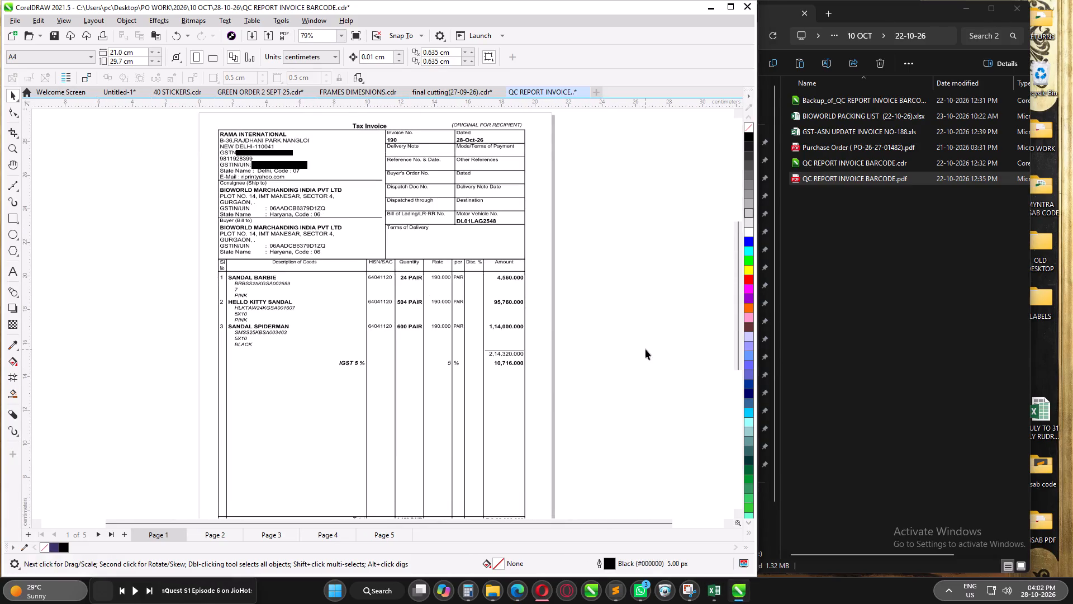
key(ctrl+s)
Set the invoice number in the BIOWORLD PACKING LIST (28-10-26) workbook to 190 and save it.
click(718, 596)
click(666, 529)
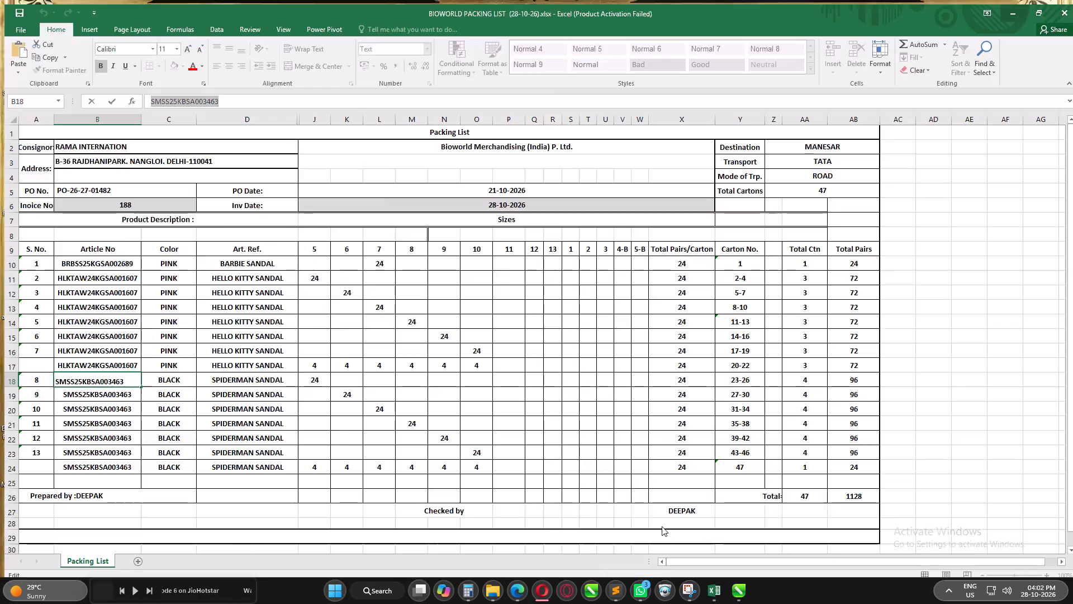
scroll(495, 293, up, 3)
drag(147, 200, 152, 202)
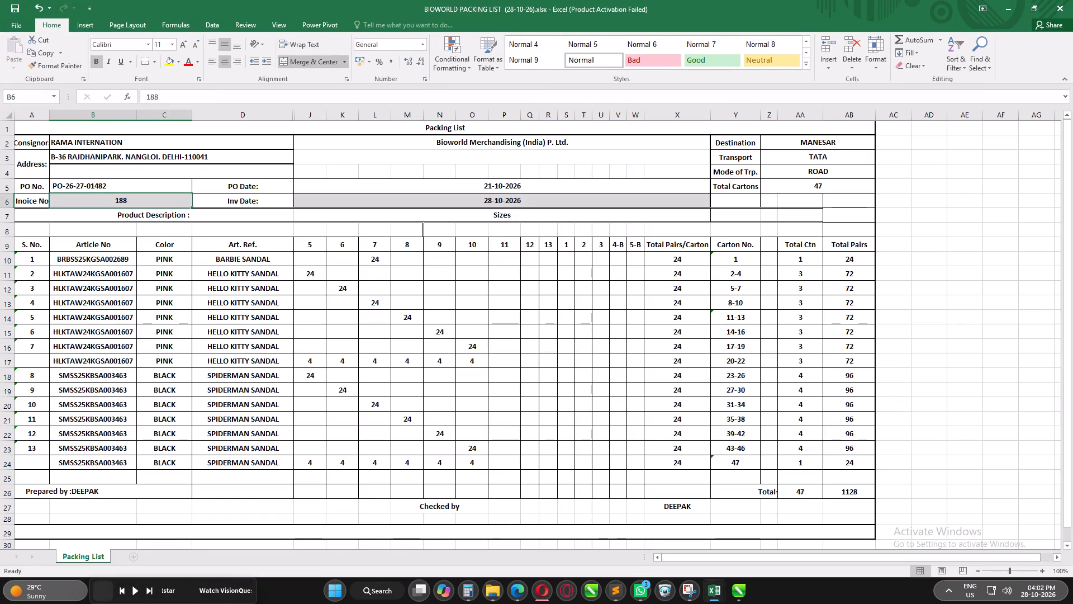
text(190)
key(Return)
key(ctrl+s)
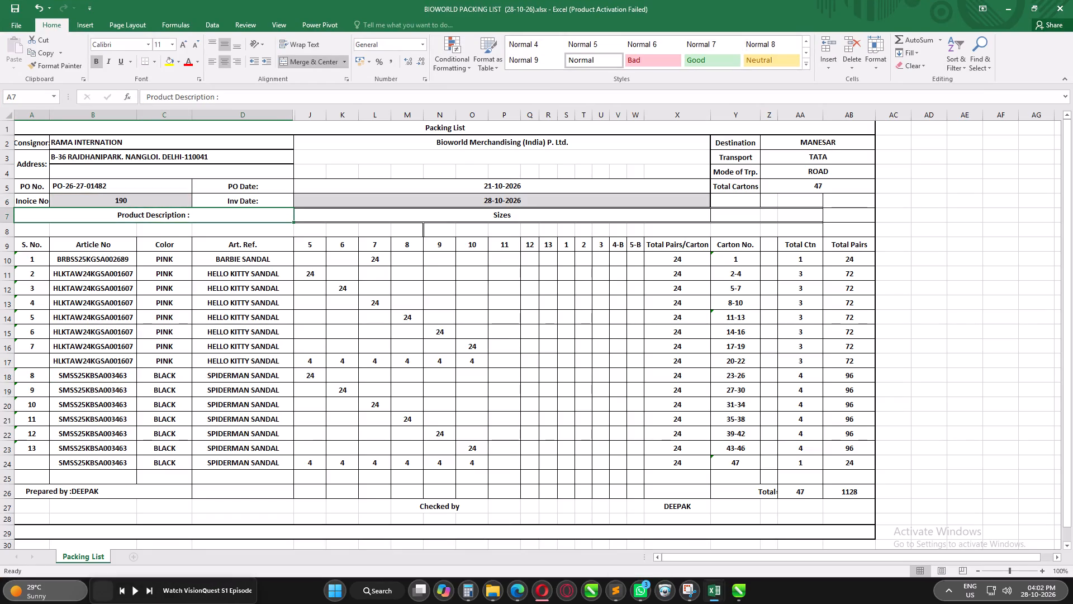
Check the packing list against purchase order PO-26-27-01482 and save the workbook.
click(517, 587)
scroll(355, 314, up, 7)
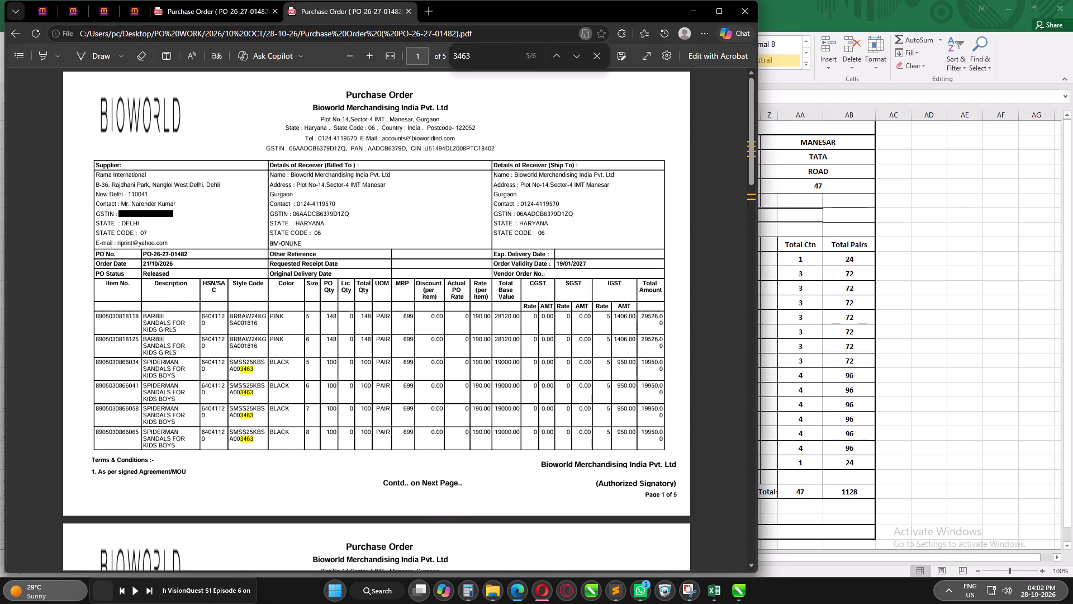
click(891, 309)
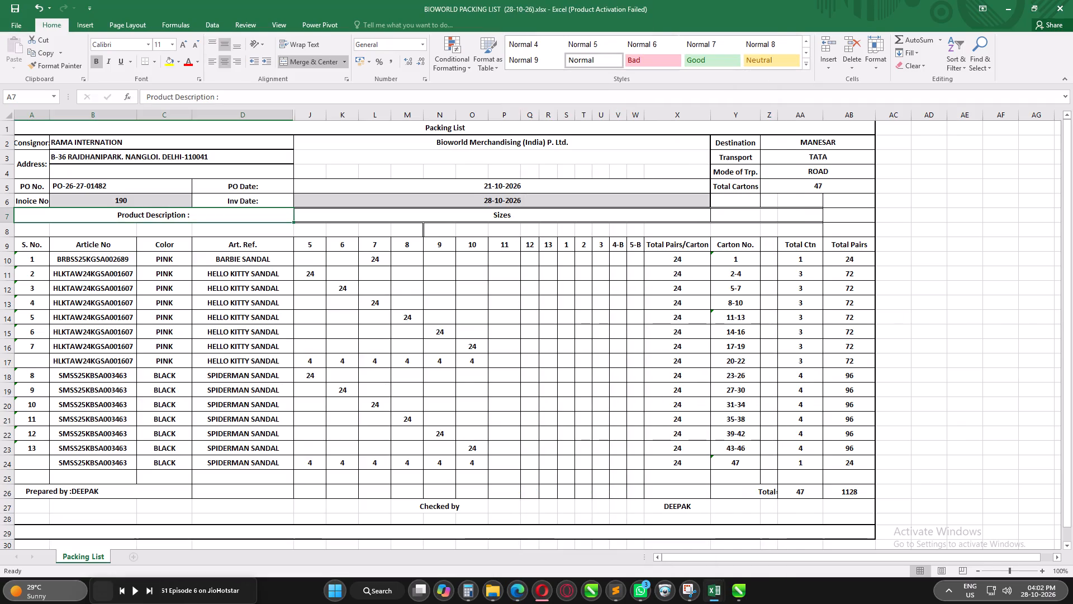
click(395, 433)
key(ctrl+s)
Inspect the formula behind the packing list's overall Total Pairs sum and save the workbook.
click(851, 492)
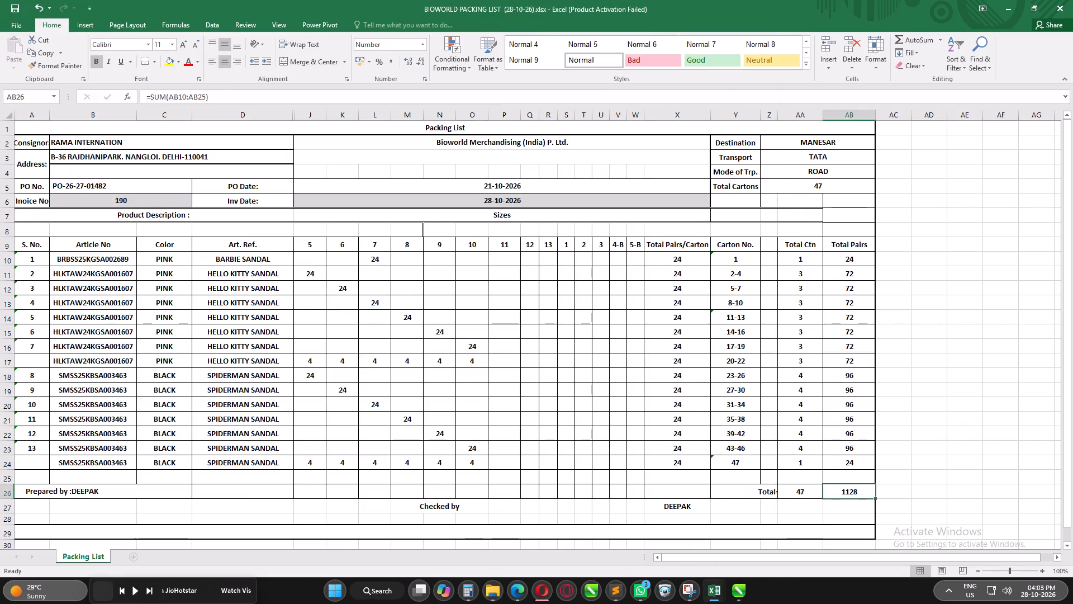
key(F2)
key(Return)
key(ctrl+s)
Print one copy of the packing list on the EPSON L3210 Series after checking the printer properties, and save the workbook.
key(ctrl+p)
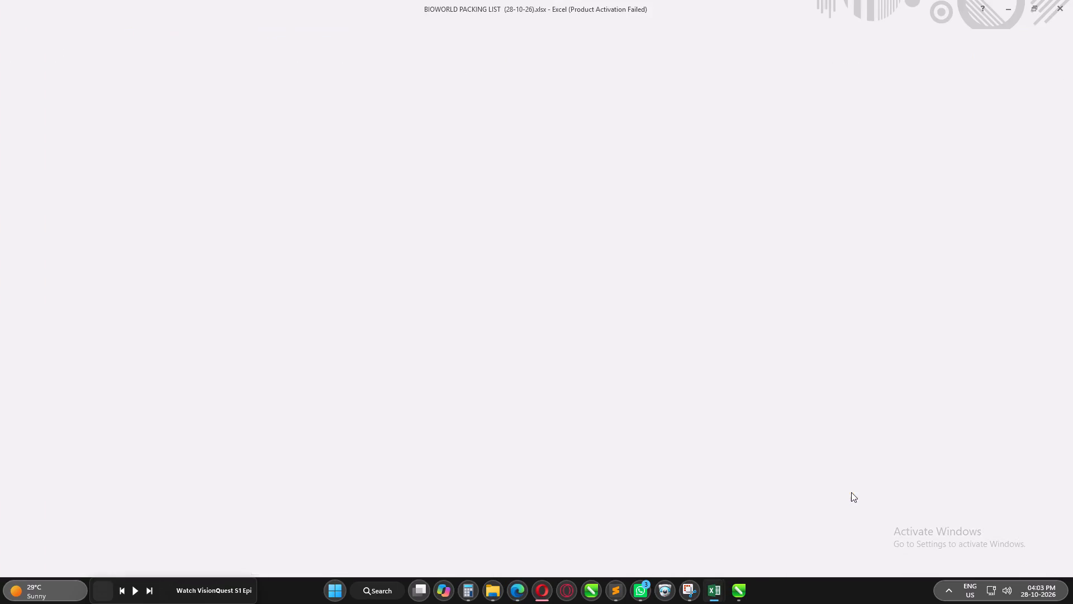
click(148, 163)
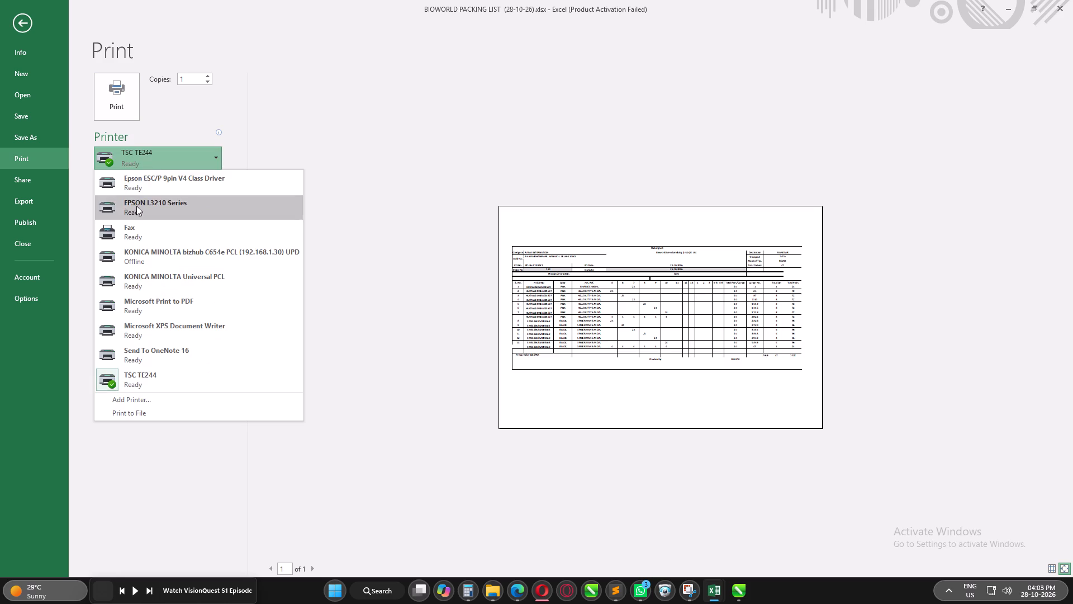
click(136, 207)
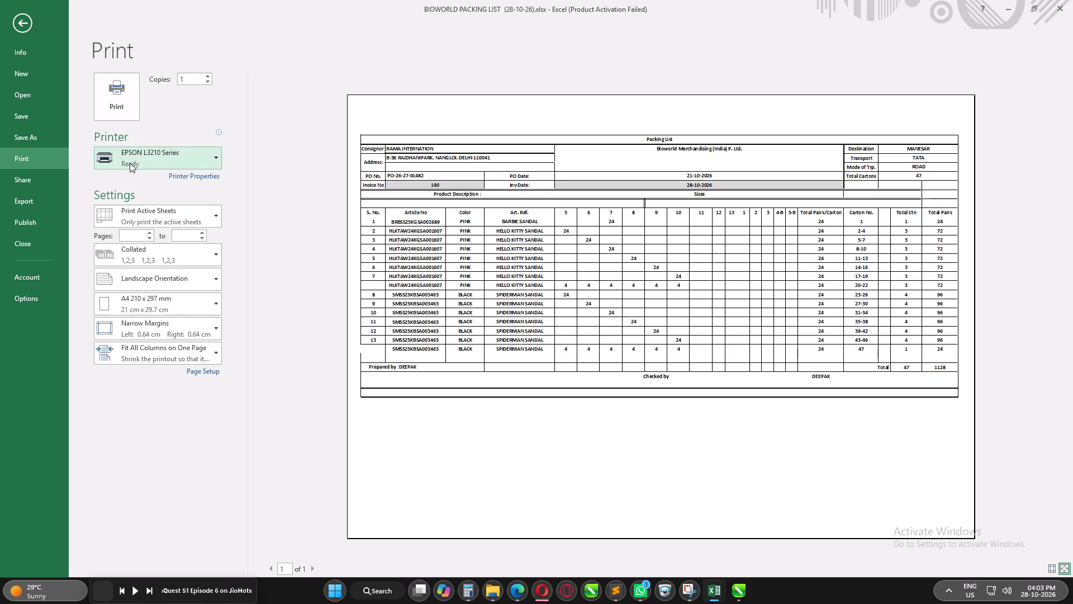
click(194, 176)
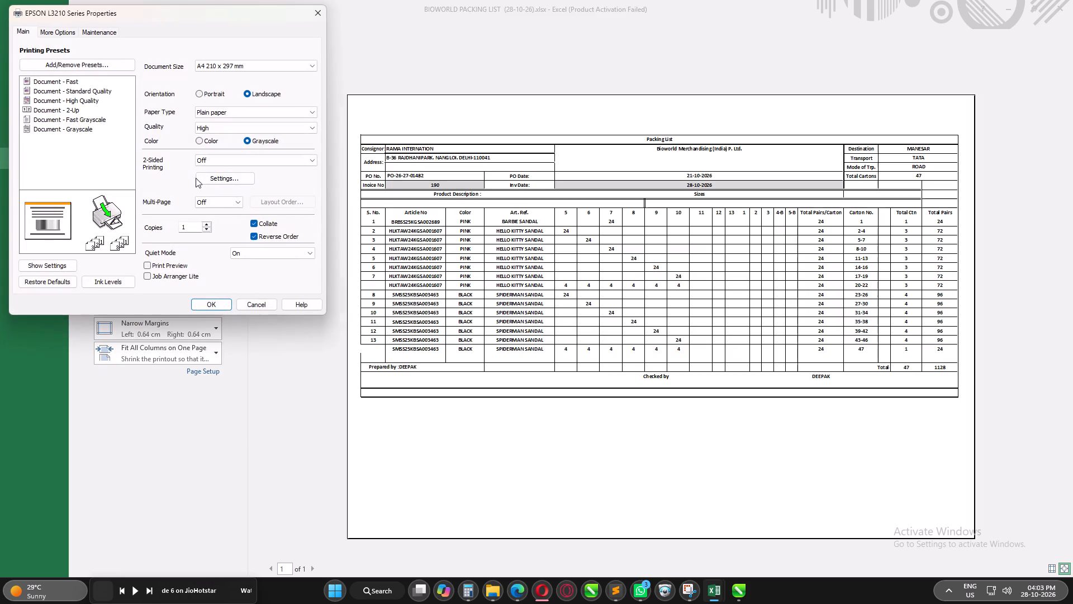
click(323, 11)
click(126, 98)
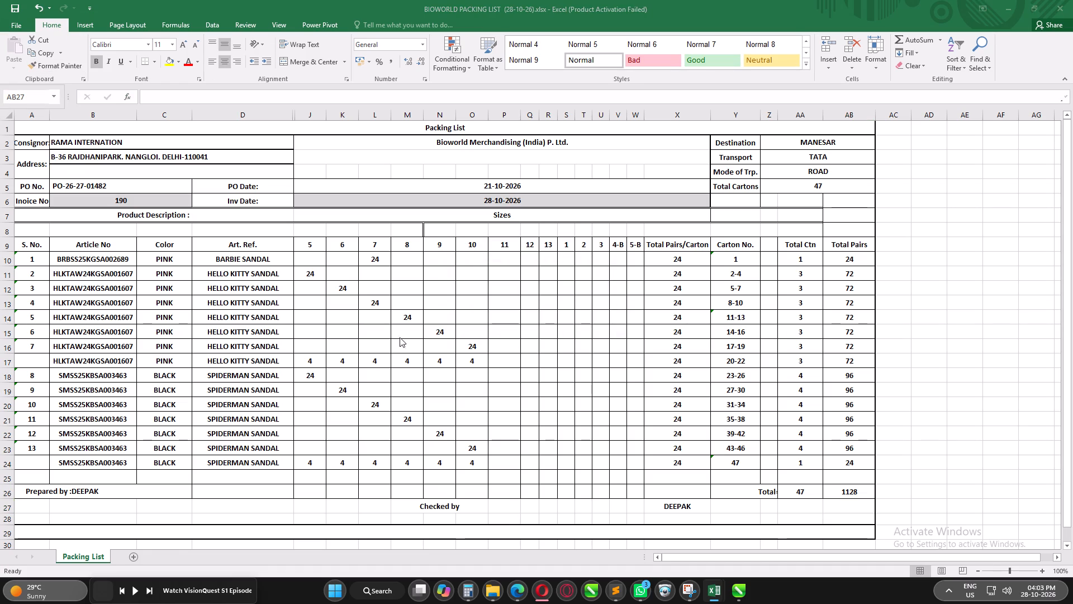
click(338, 515)
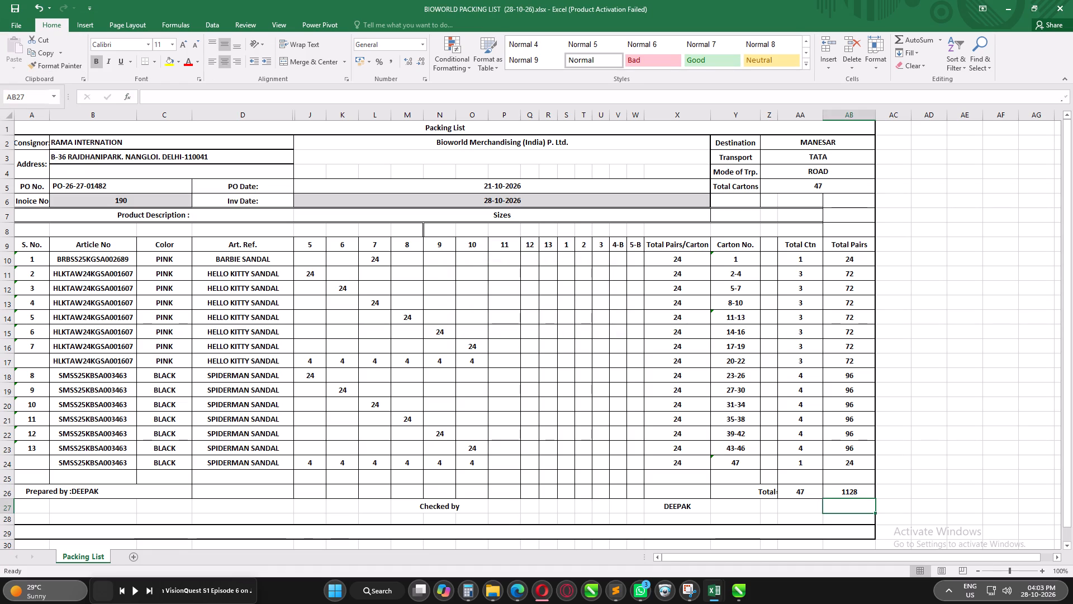
key(ctrl+s)
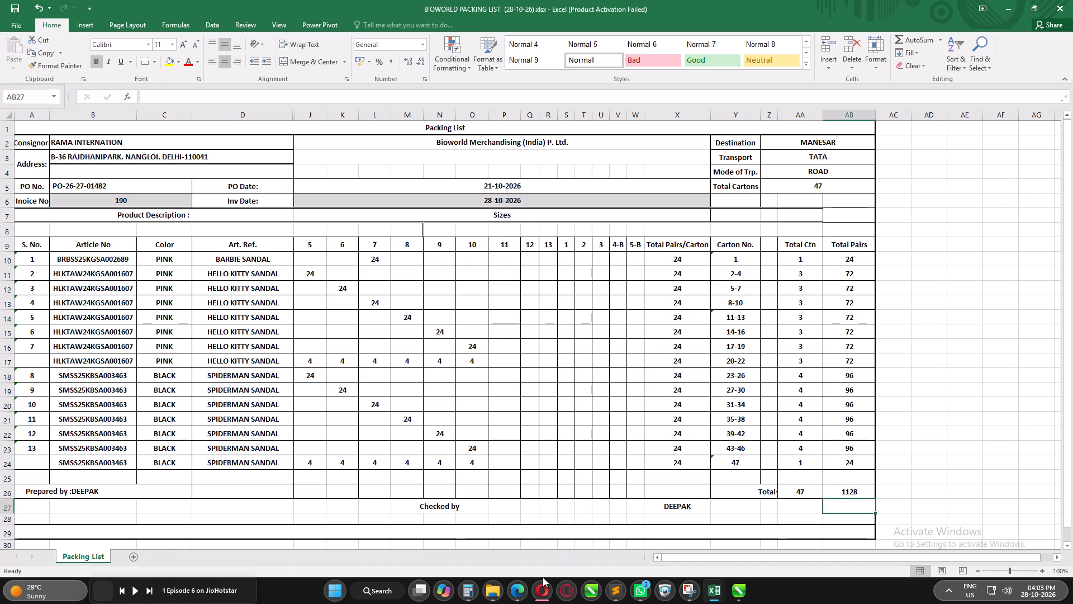
Look over the purchase order's header details again and return to the packing list.
click(525, 592)
scroll(240, 324, up, 1)
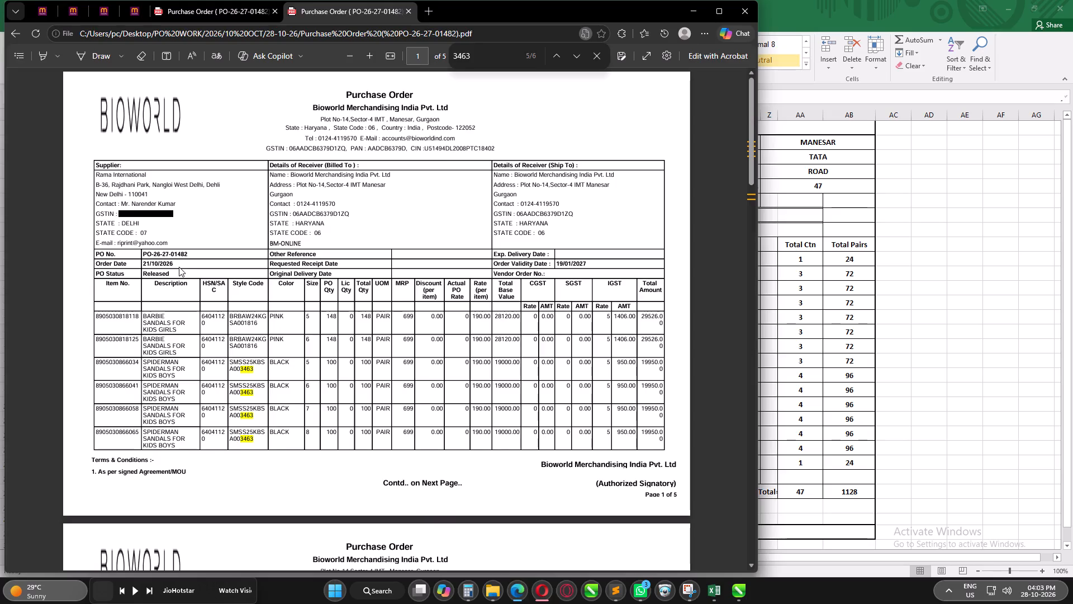
click(967, 359)
click(934, 285)
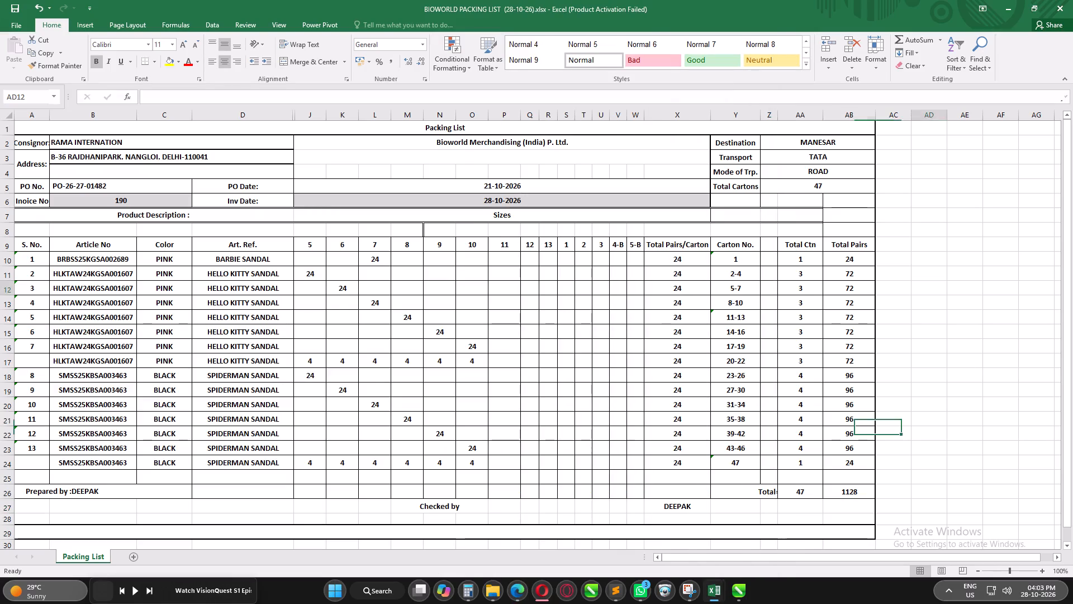
Save the packing list workbook.
key(ctrl+s)
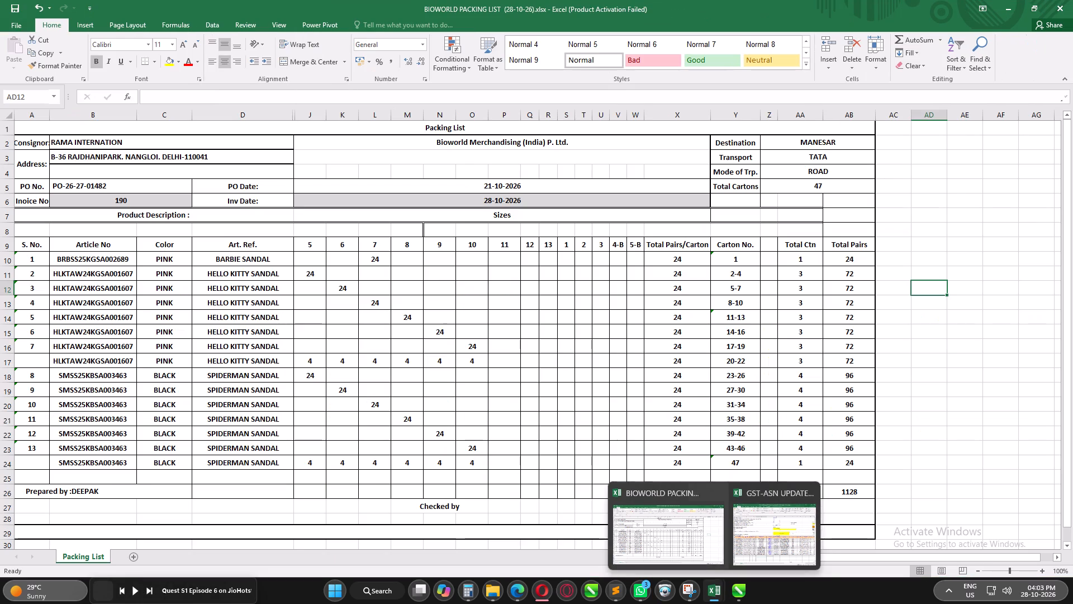
Switch to the GST-ASN workbook, set its Bill No./Inv No. to 190, and maximize the window.
click(711, 589)
click(784, 537)
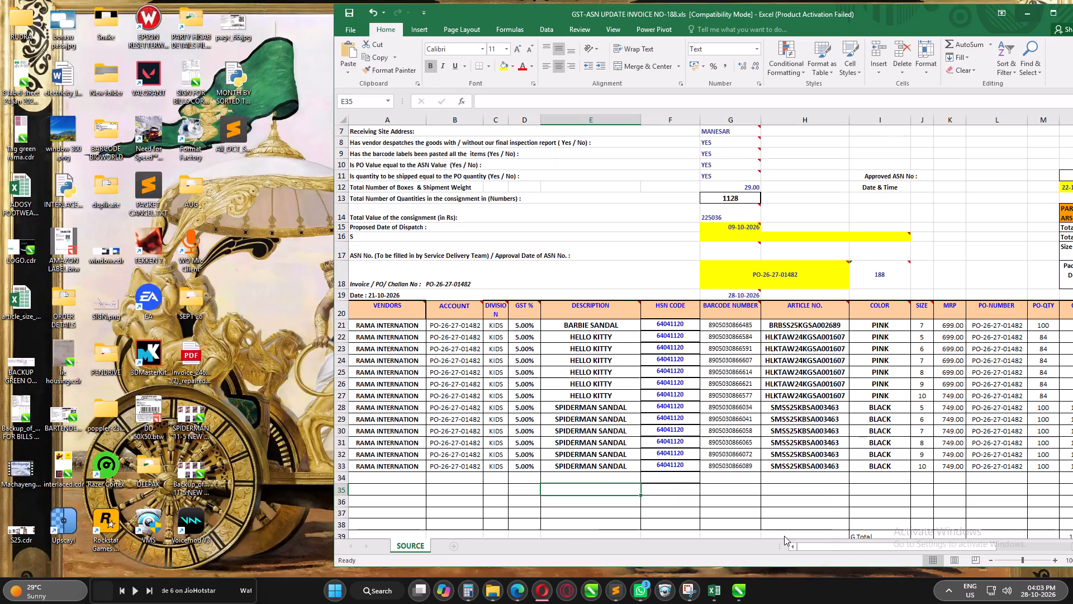
click(874, 278)
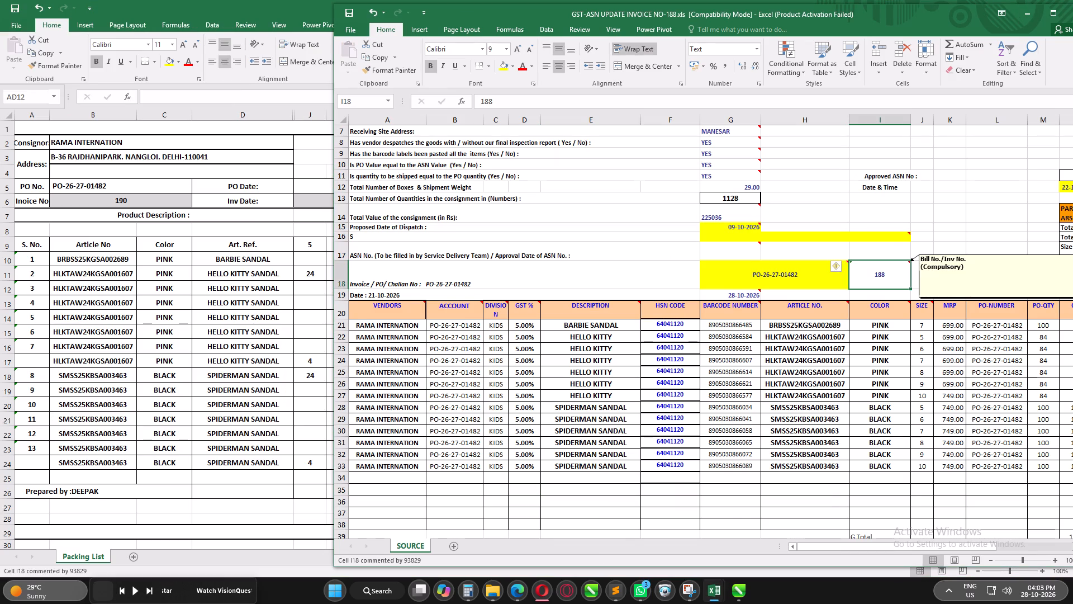
key(1)
key(9)
key(0)
key(Return)
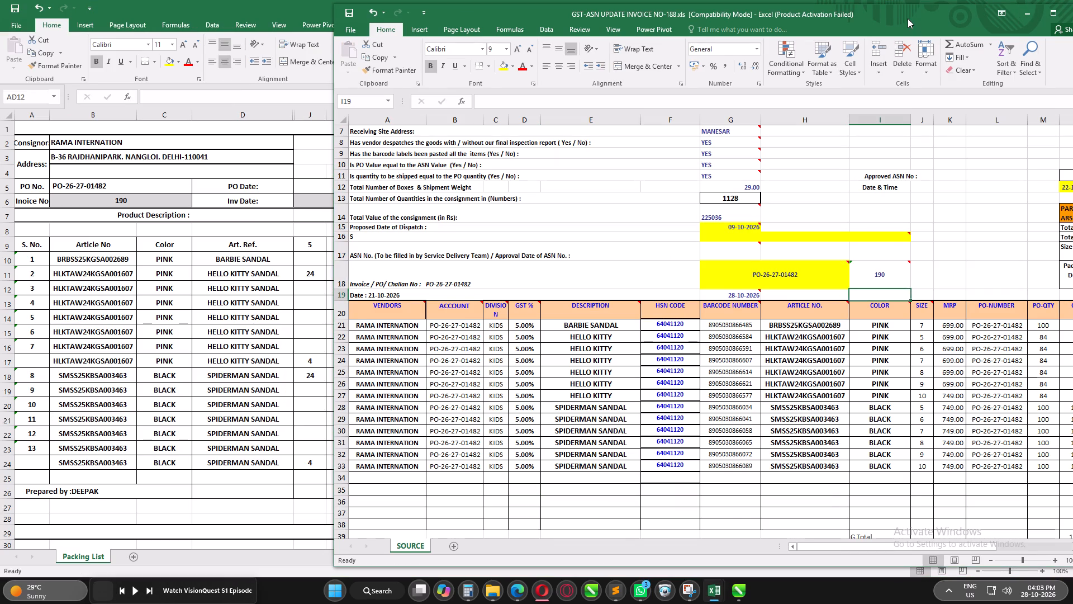
double_click(907, 18)
Compare the GST-ASN sheet's quantity, tax and grand totals with the invoice on page 1 of the QC report document in CorelDRAW.
scroll(733, 410, down, 1)
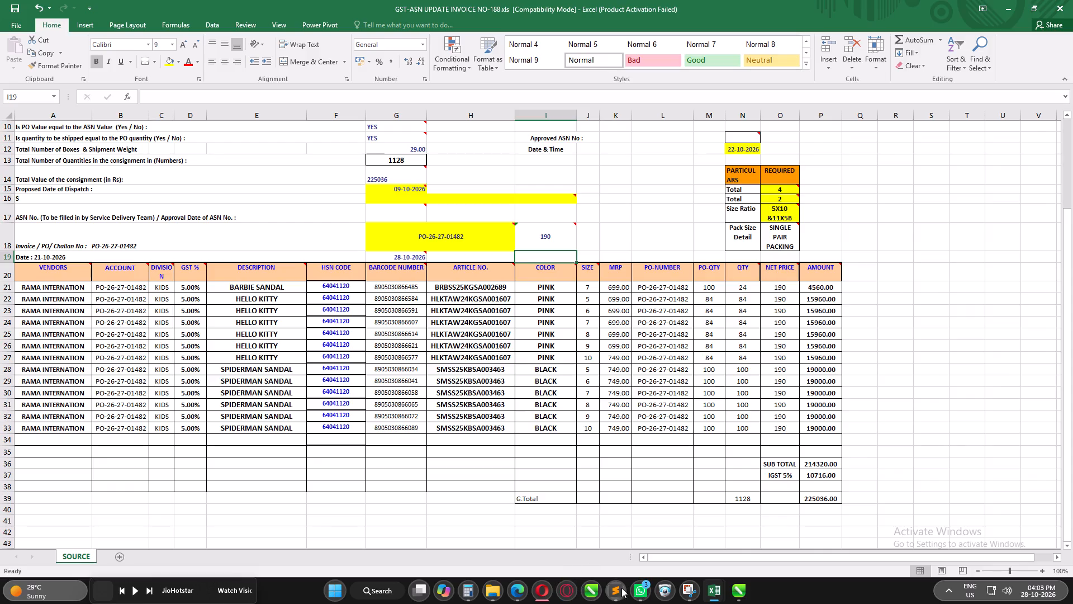
click(737, 595)
scroll(443, 393, down, 4)
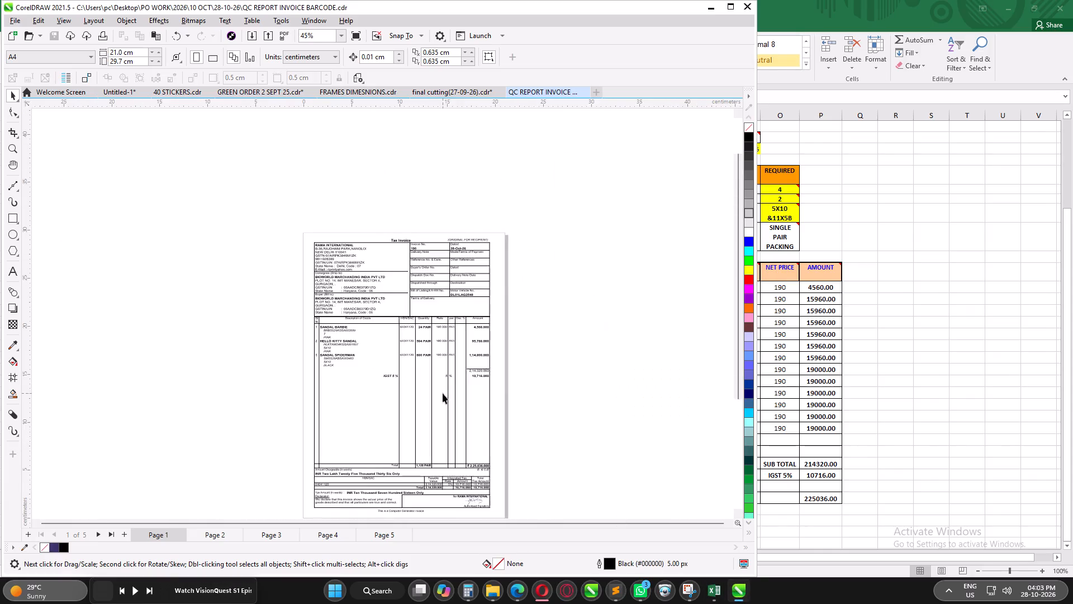
scroll(474, 462, up, 6)
middle_drag(483, 485, 480, 408)
scroll(478, 408, up, 5)
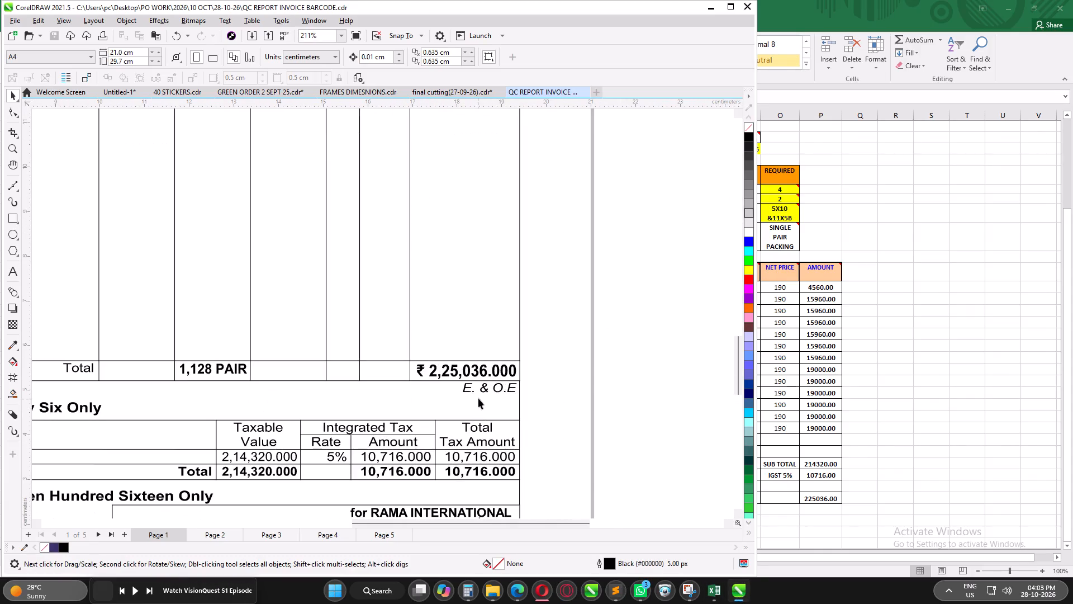
middle_drag(518, 163, 518, 180)
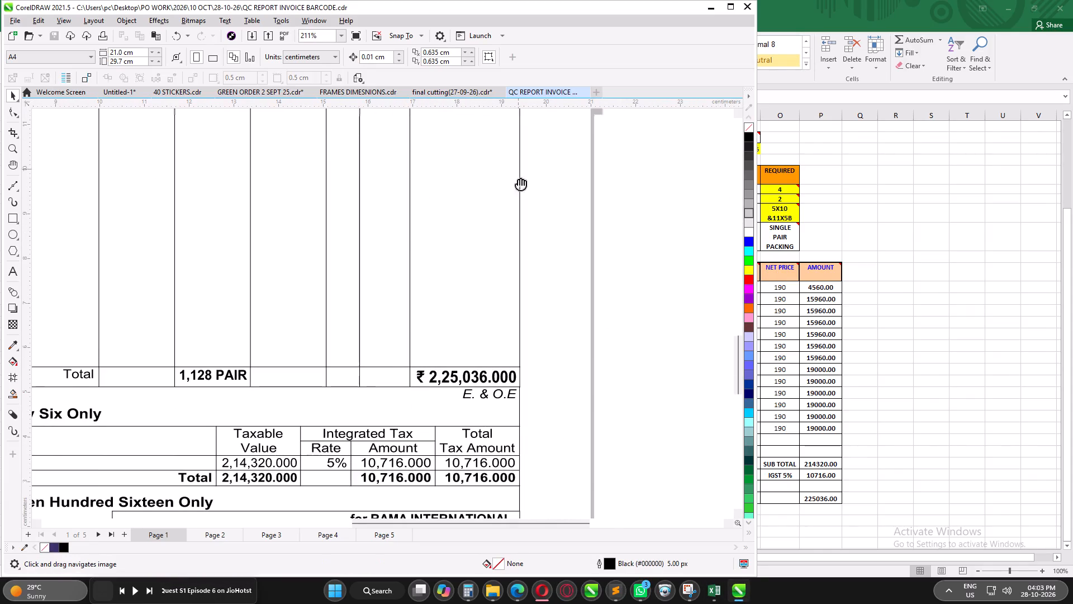
middle_drag(518, 180, 495, 453)
scroll(506, 323, down, 5)
Return to the GST-ASN workbook and save it.
click(1006, 345)
click(928, 246)
key(ctrl+s)
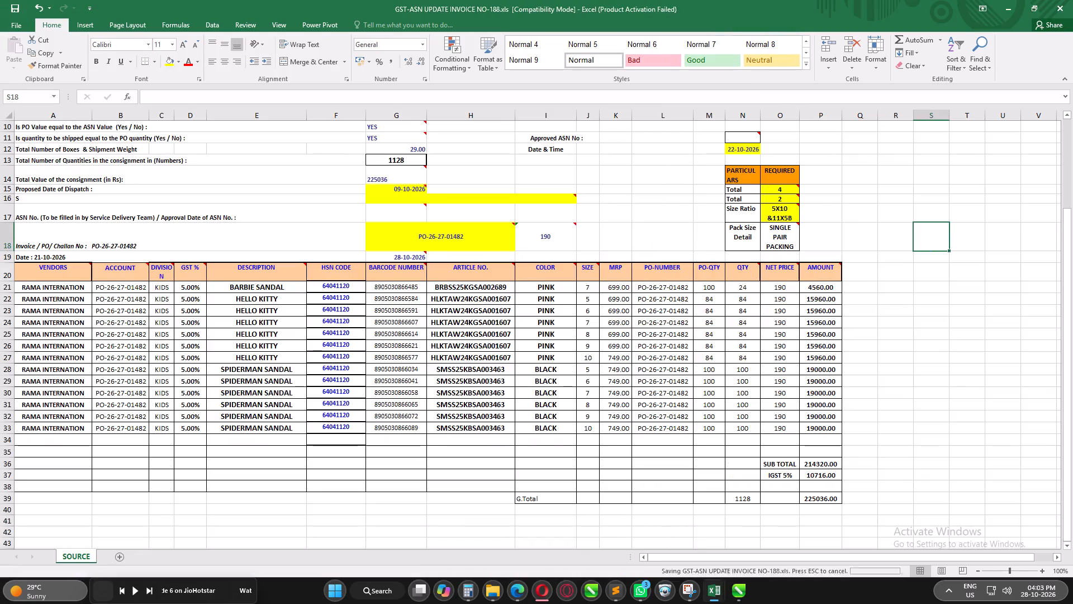
In purchase order PO-26-27-01482, search for article codes 1607 and 2689, then view the packing list and minimize it.
click(526, 590)
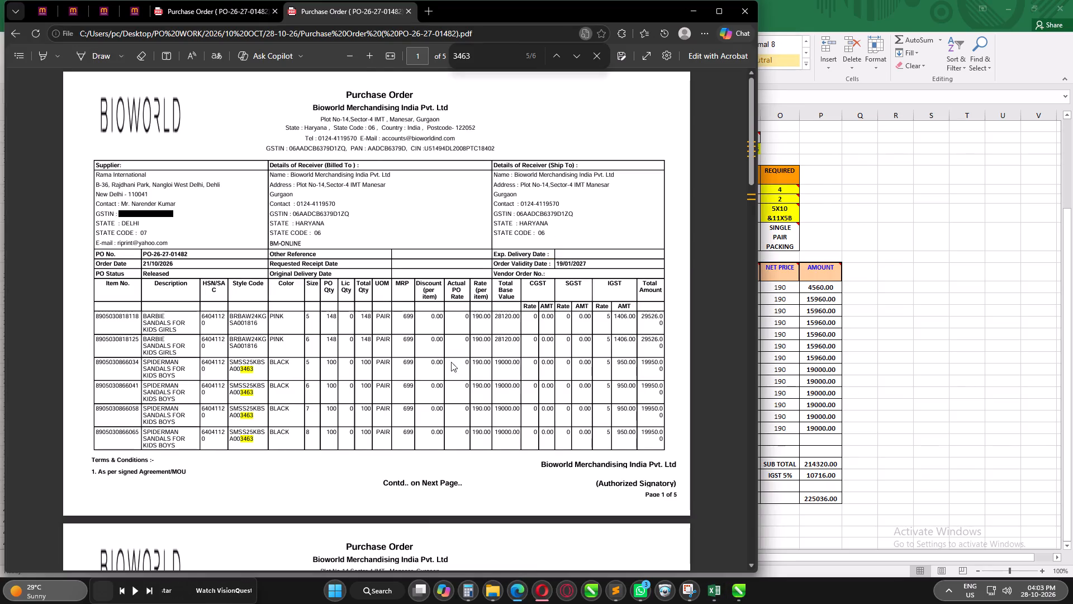
scroll(508, 395, down, 1)
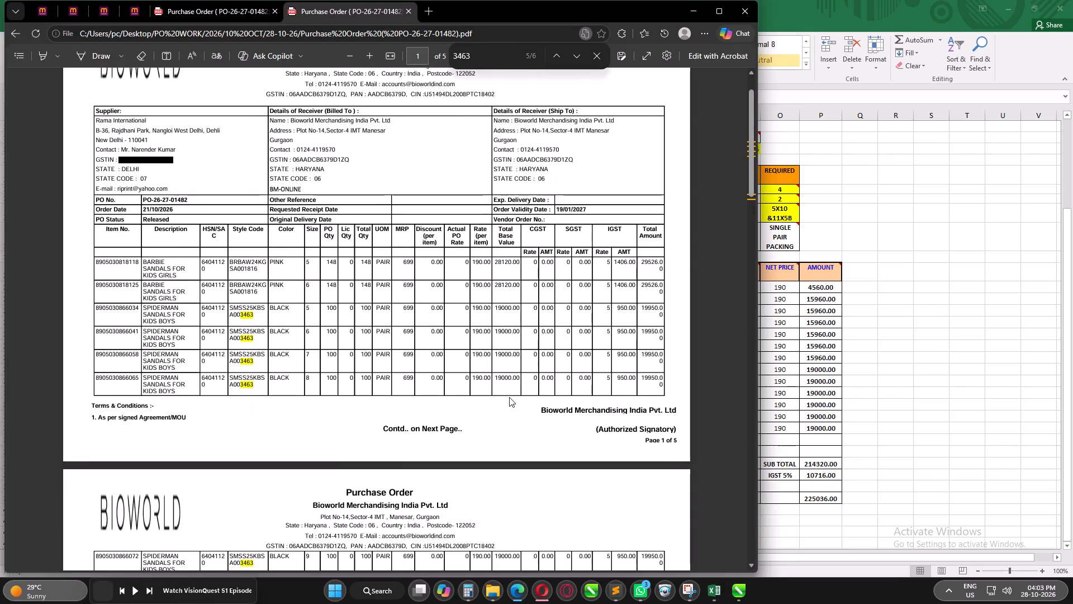
drag(489, 55, 378, 55)
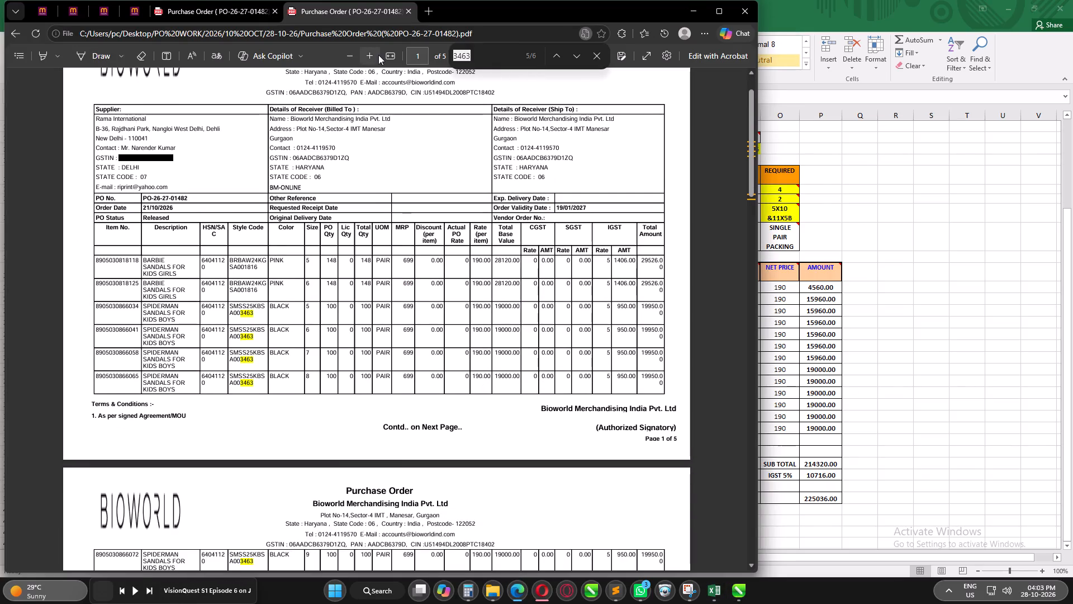
text(1607)
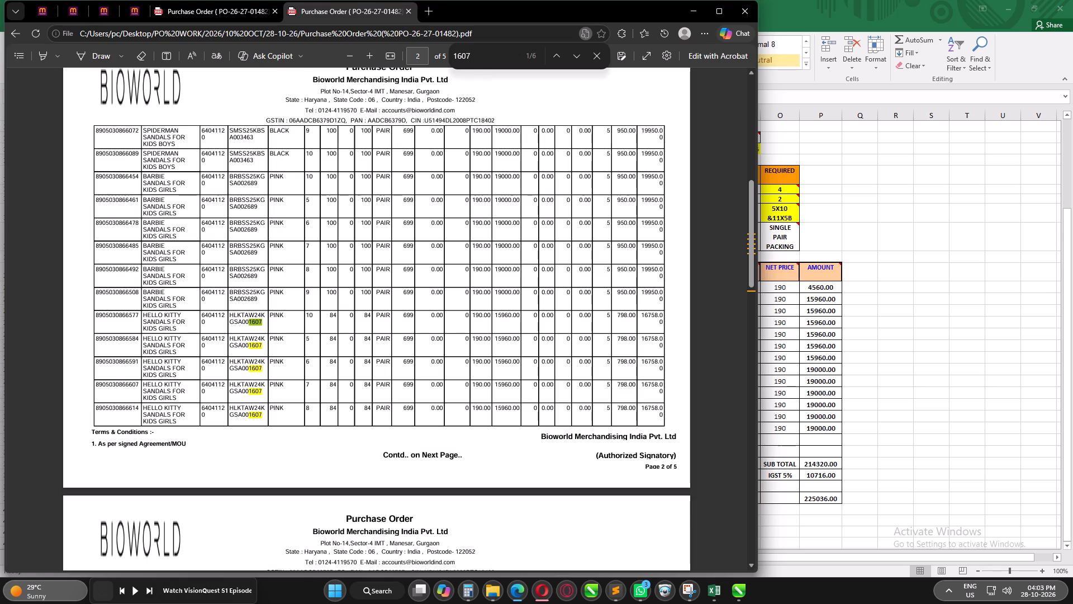
drag(484, 53, 422, 55)
text(2689)
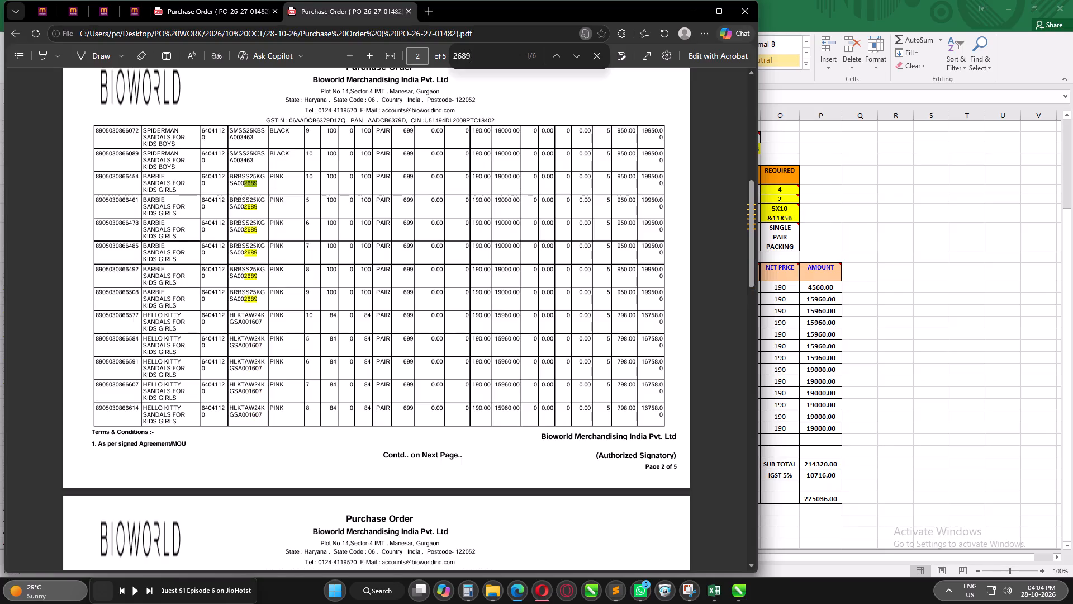
scroll(397, 276, up, 10)
scroll(407, 313, down, 6)
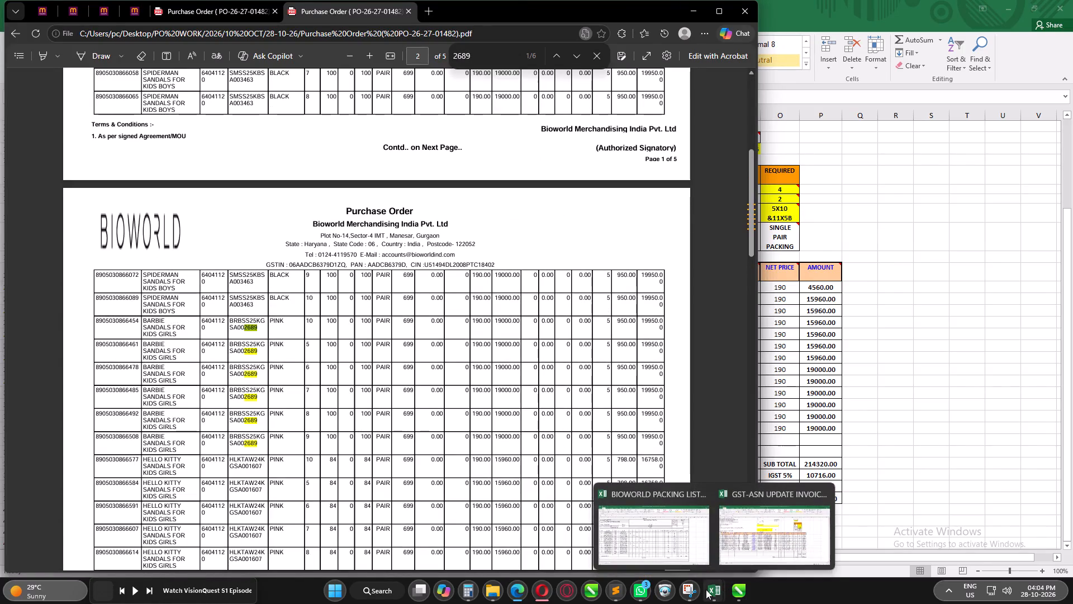
click(666, 536)
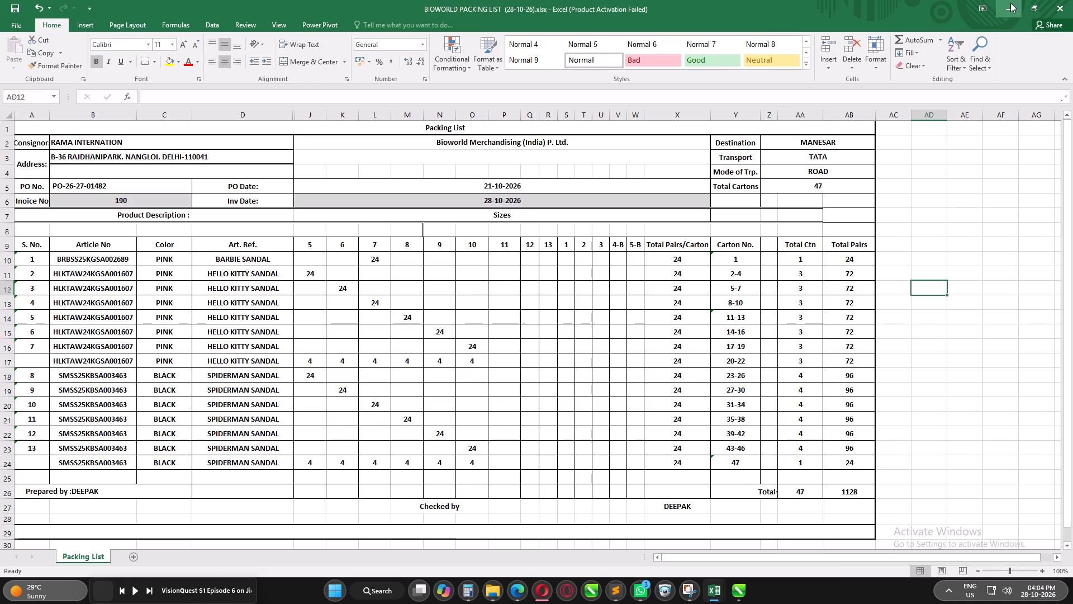
click(1010, 3)
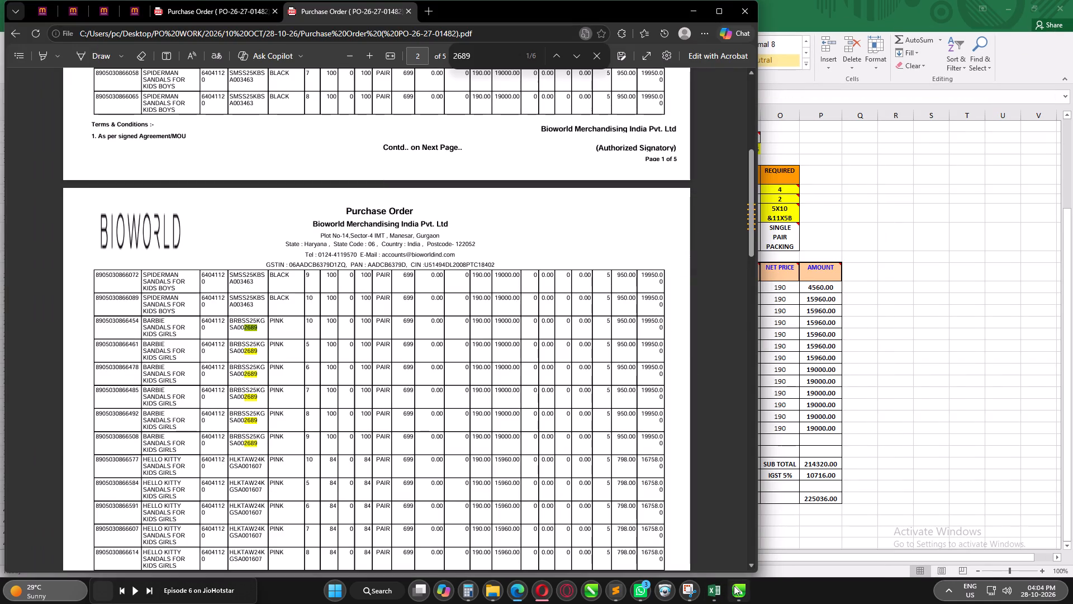
In the QC report document, scale the scanned barcode labels on page 5 to about 8.8 × 29.7 cm, save, and return to page 1.
click(735, 588)
click(367, 537)
middle_drag(296, 196, 297, 298)
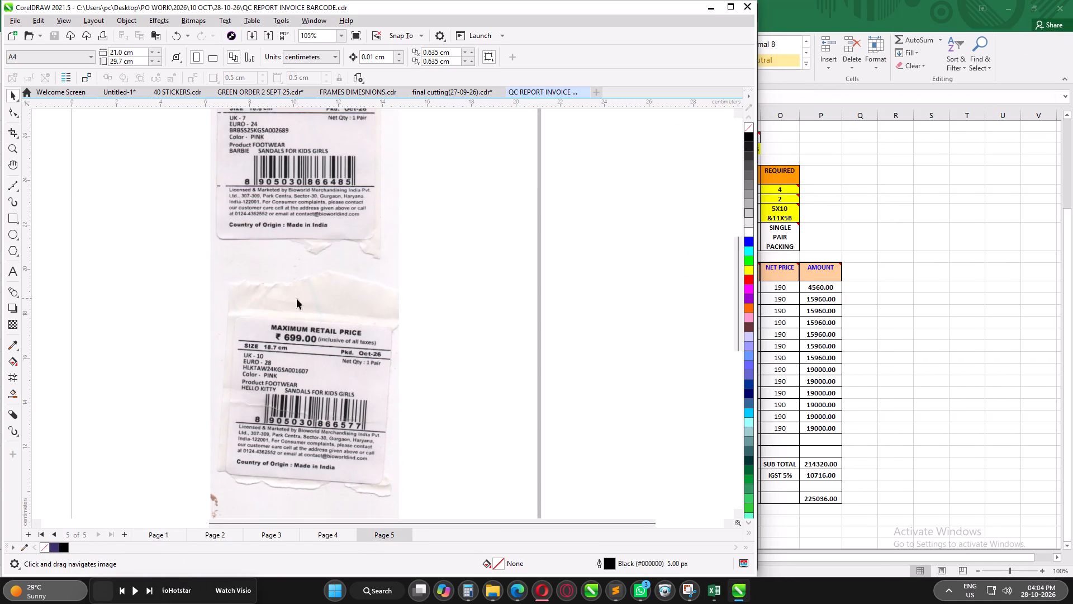
scroll(291, 276, up, 6)
middle_drag(321, 228, 325, 454)
scroll(348, 405, down, 2)
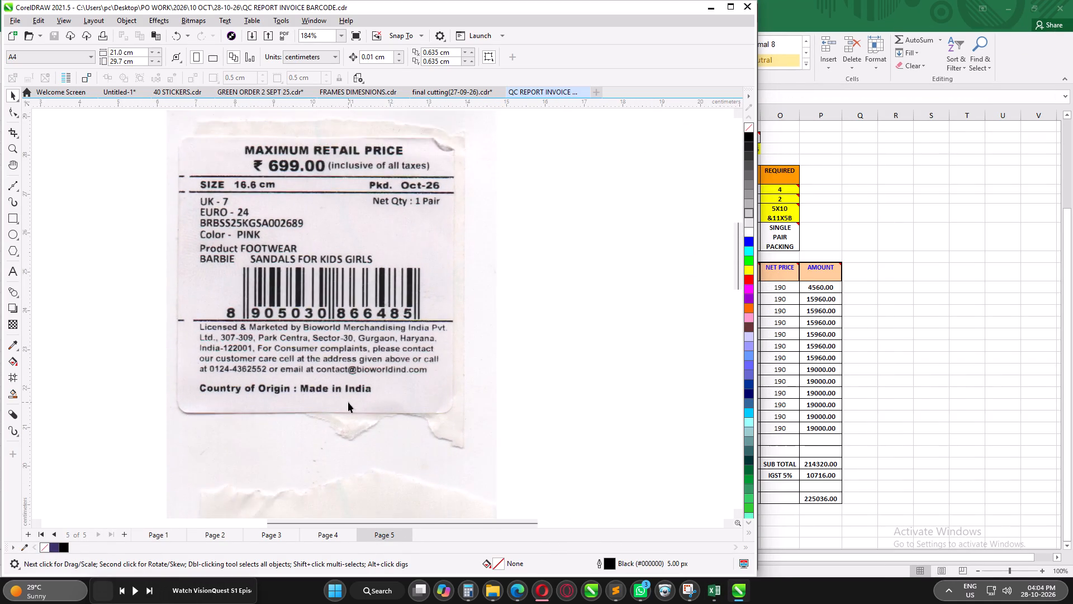
scroll(348, 399, down, 10)
click(353, 364)
middle_drag(365, 413, 350, 254)
middle_drag(350, 228, 344, 317)
scroll(343, 245, up, 4)
drag(376, 236, 384, 229)
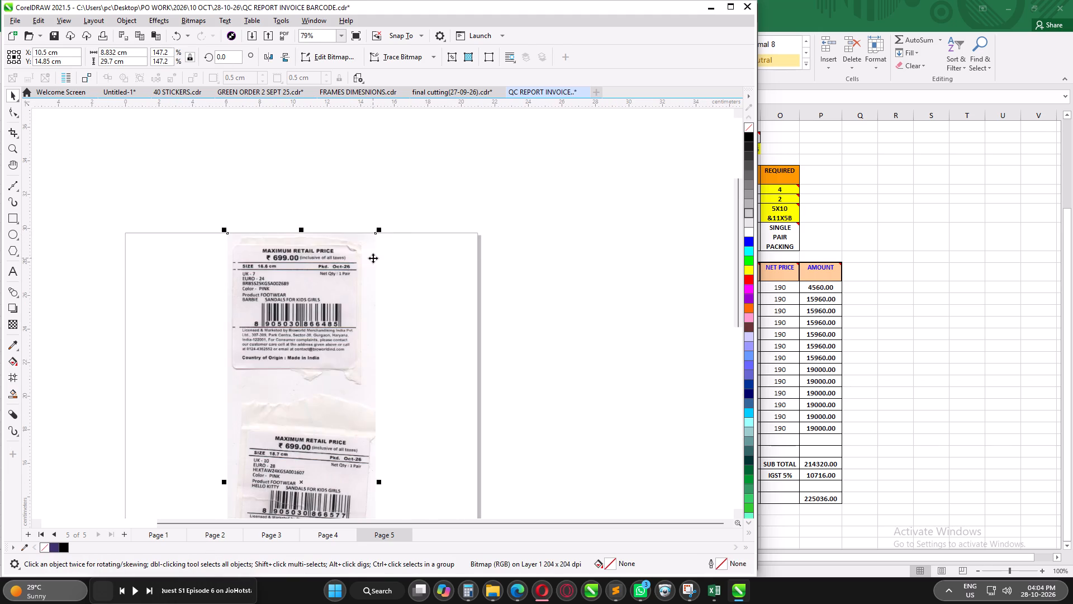
scroll(368, 258, down, 6)
middle_drag(360, 375, 361, 326)
scroll(338, 417, up, 6)
key(ctrl+s)
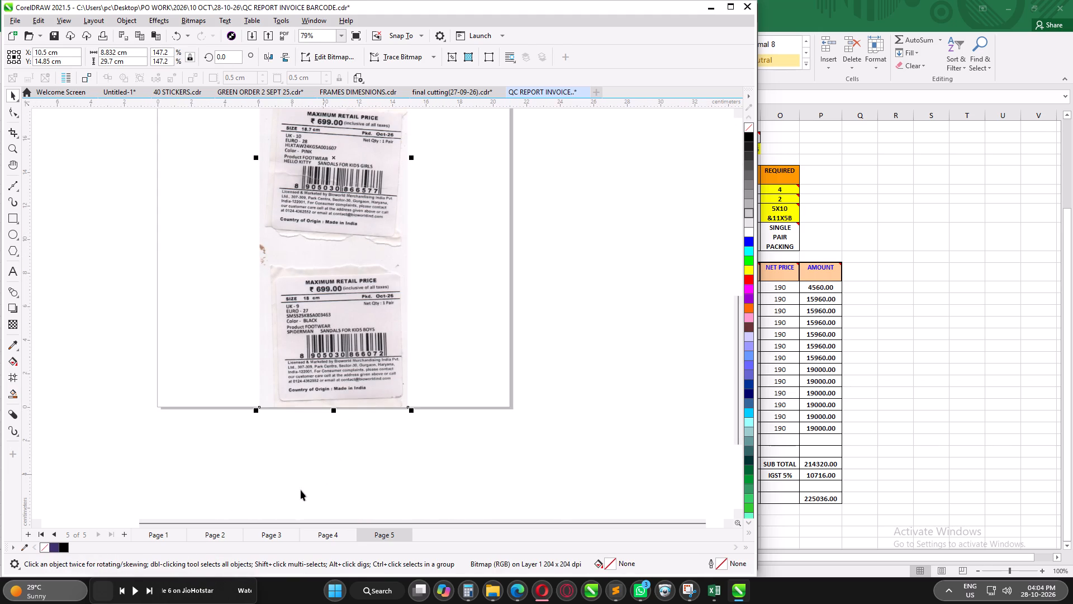
click(177, 536)
click(550, 492)
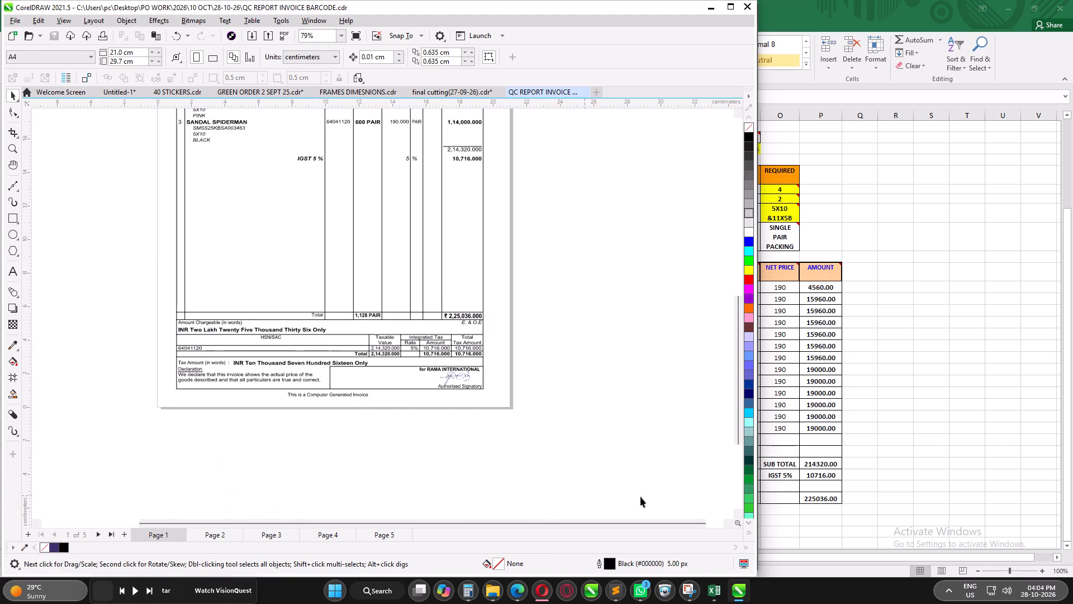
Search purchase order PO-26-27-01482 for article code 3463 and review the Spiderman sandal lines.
click(942, 398)
click(517, 589)
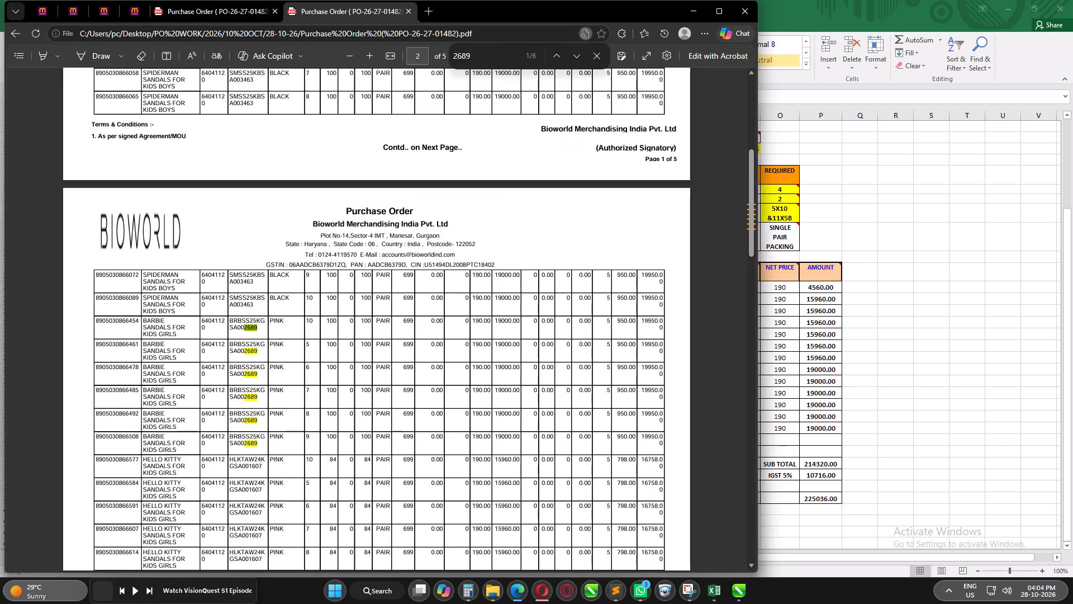
click(859, 267)
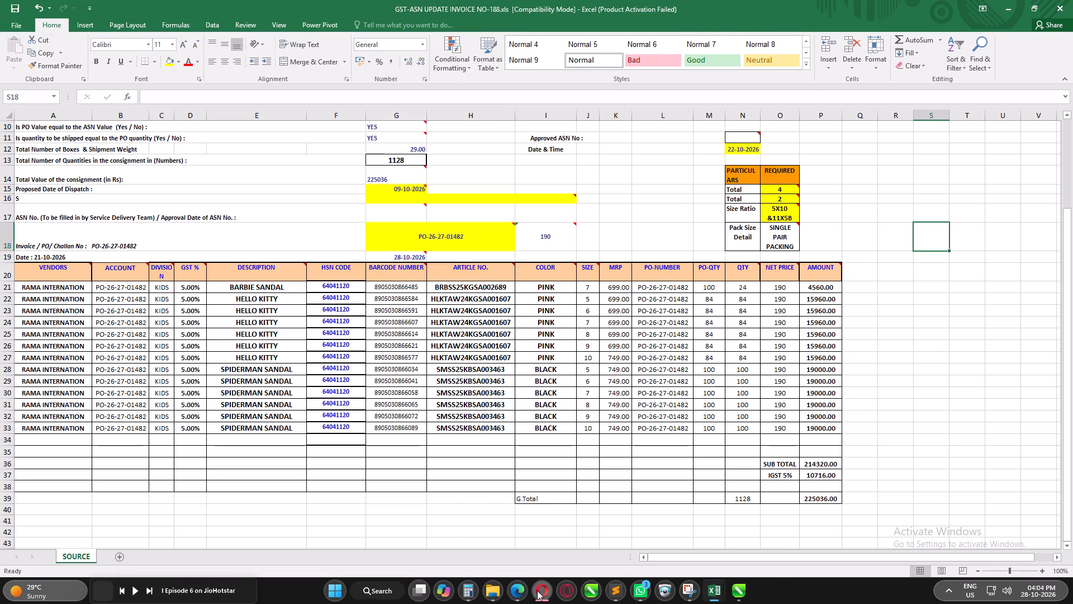
click(520, 593)
drag(479, 58, 331, 60)
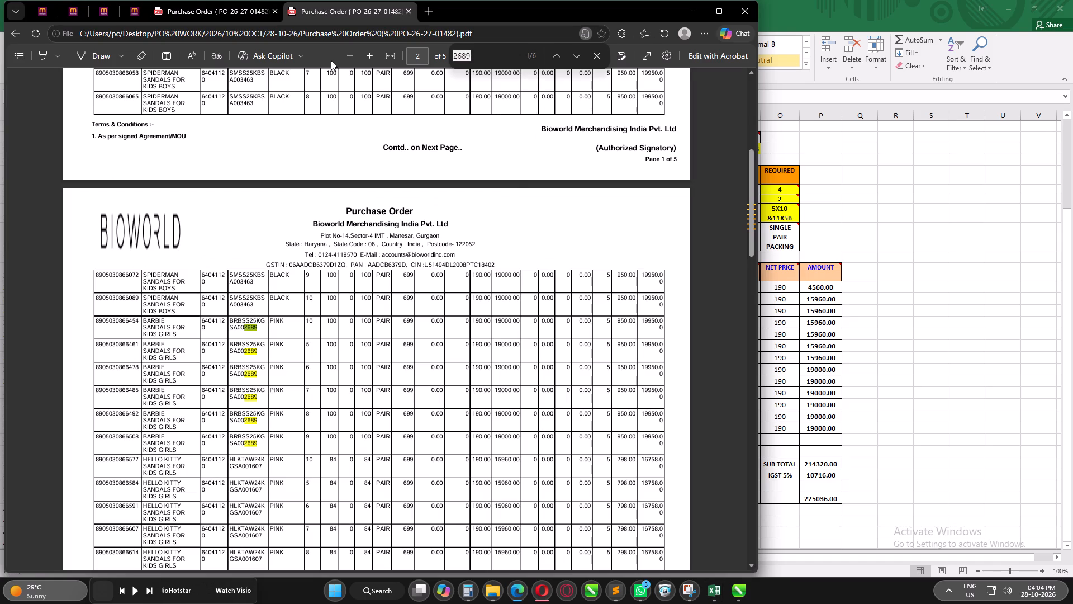
text(3463)
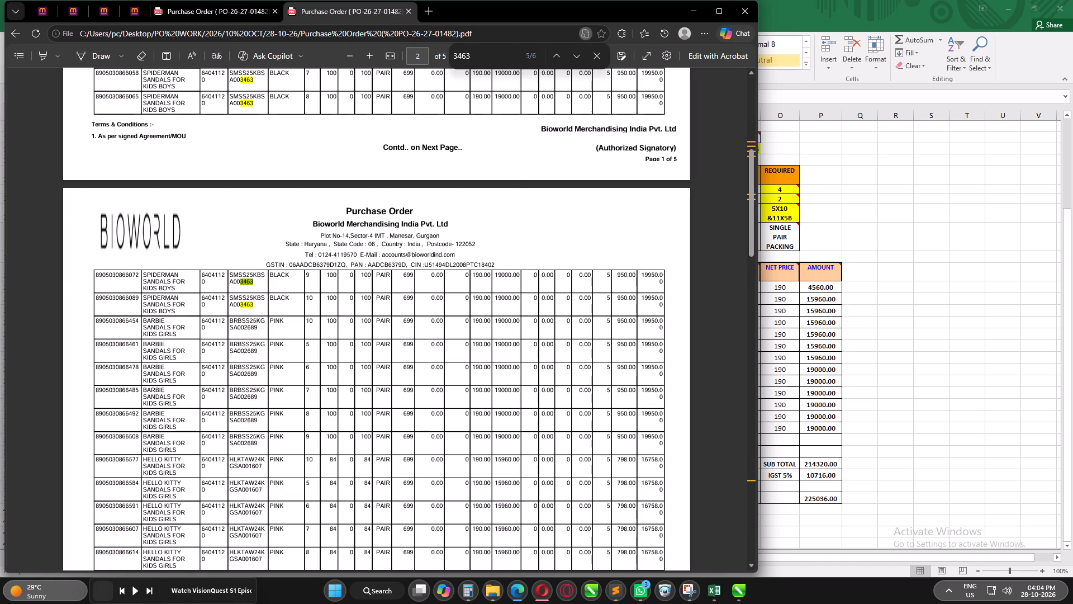
scroll(285, 362, up, 2)
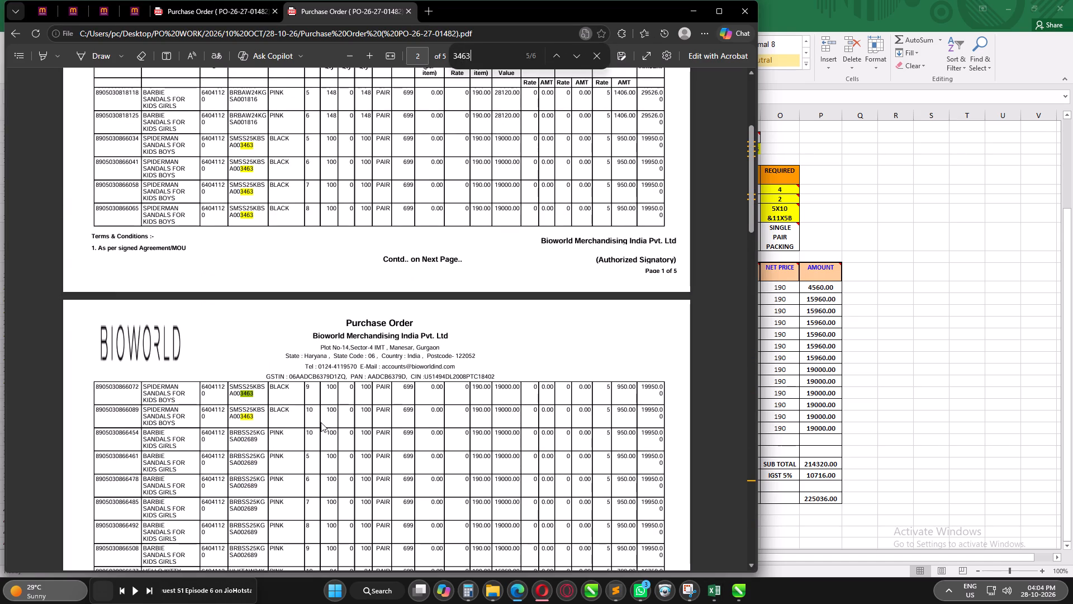
scroll(325, 420, up, 1)
Restore the GST-ASN workbook to a smaller window and place it beside purchase order PO-26-27-01482.
click(928, 327)
double_click(702, 15)
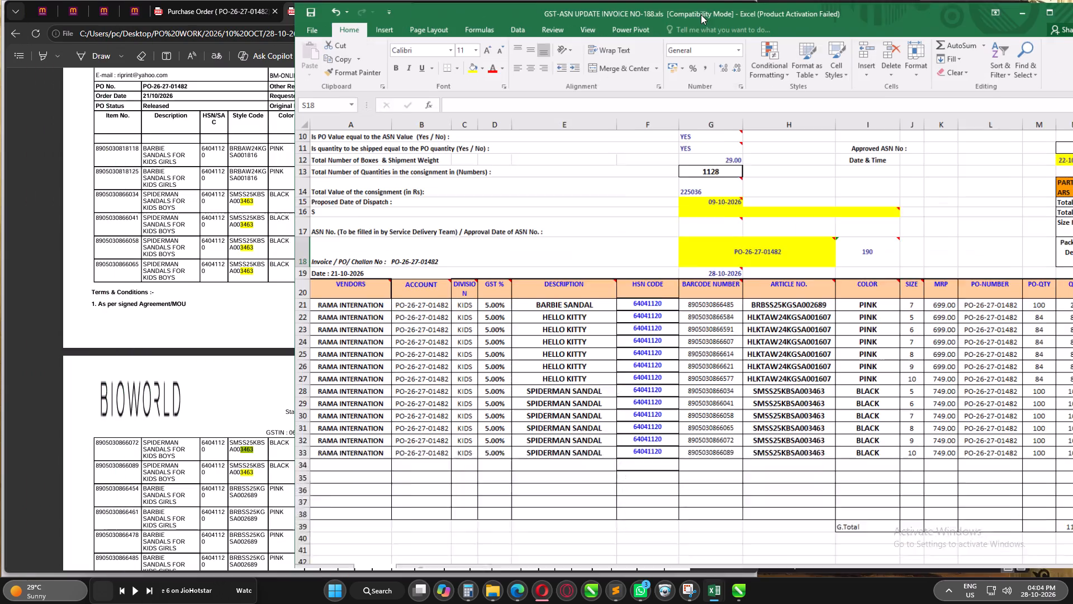
drag(670, 12, 794, 21)
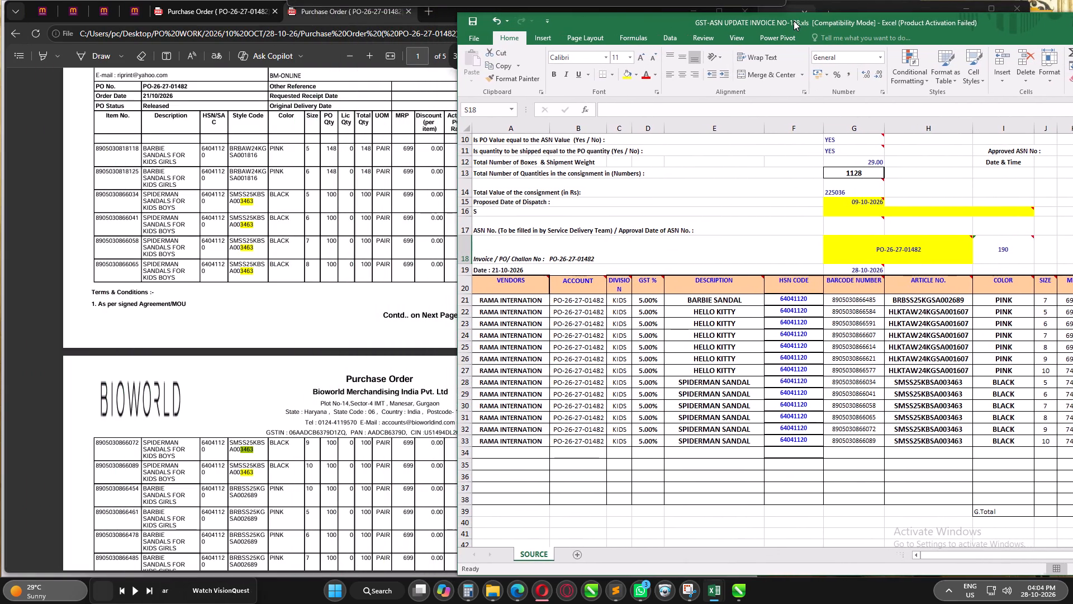
drag(794, 21, 796, 20)
click(390, 426)
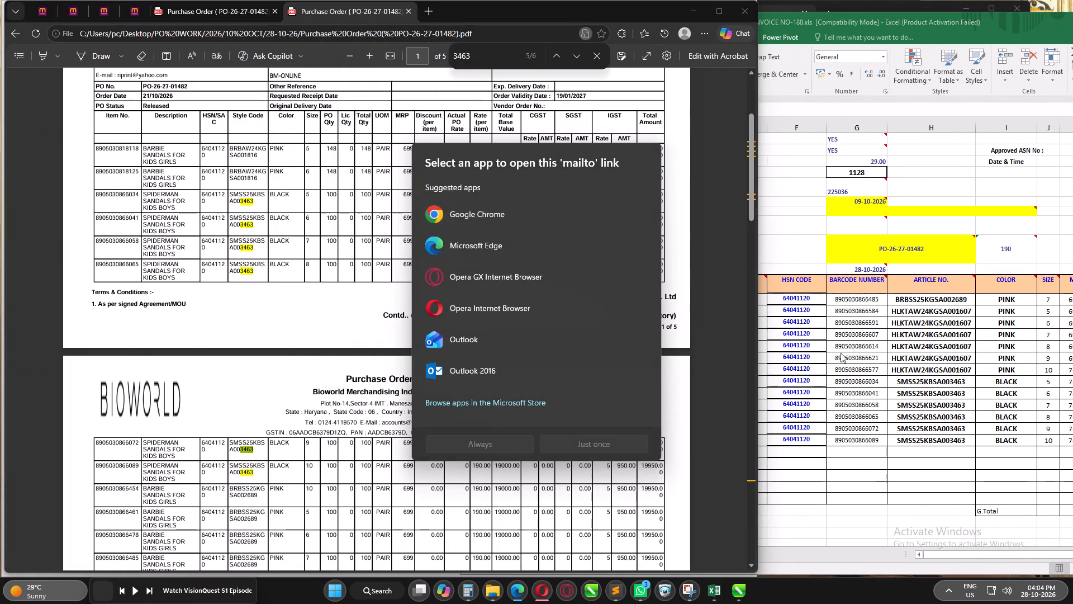
click(900, 360)
Compare the barcode numbers and sizes of the Spiderman sandal rows in the GST-ASN sheet with the purchase order.
click(1041, 384)
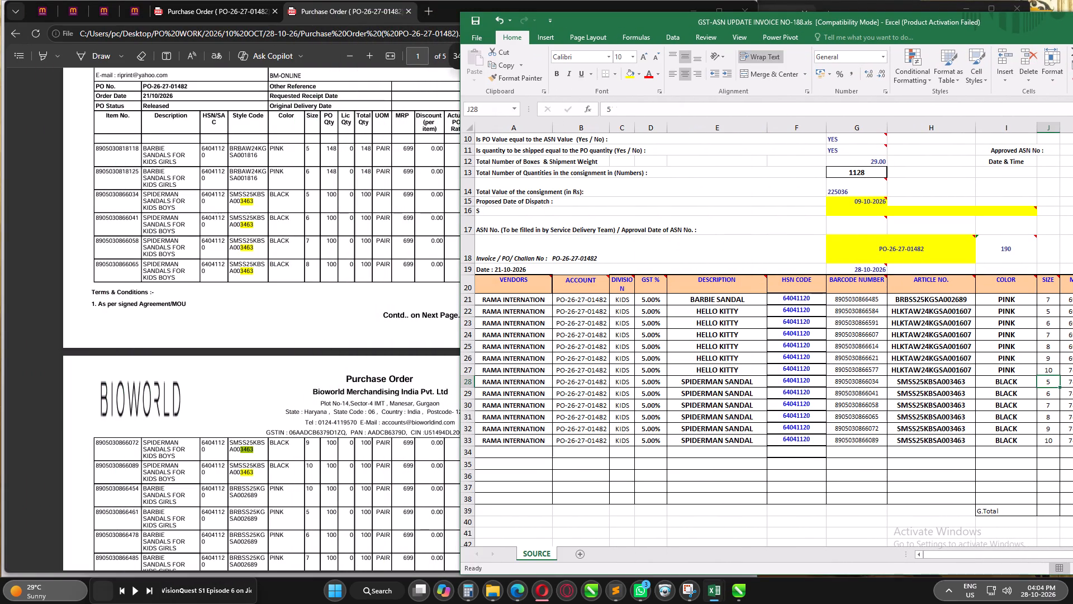
key(Left)
key(Left)
key(Left)
key(Down)
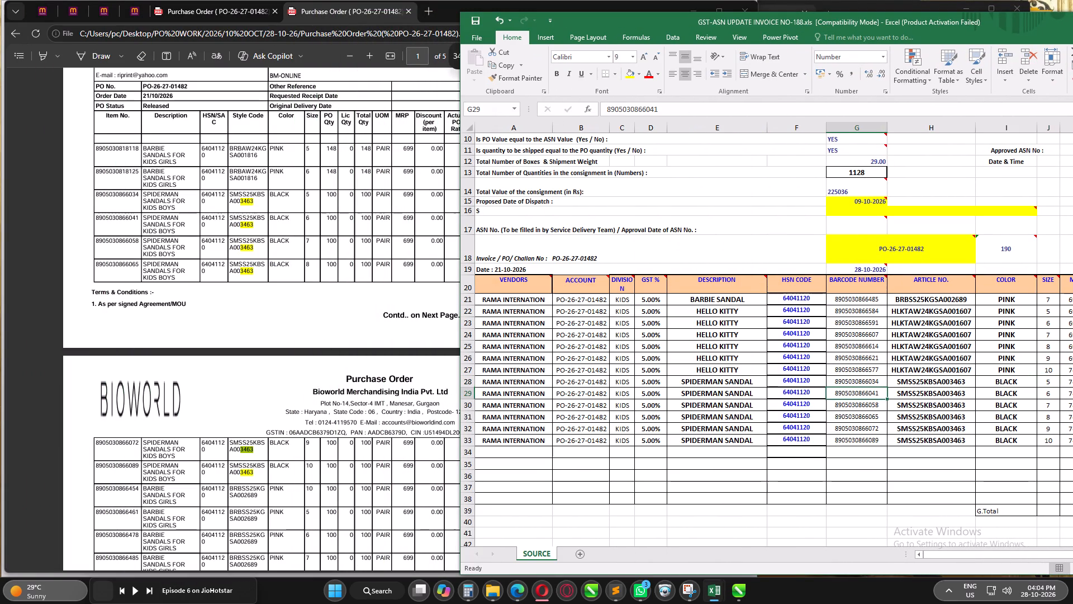
key(Down)
key(Down)
key(Down)
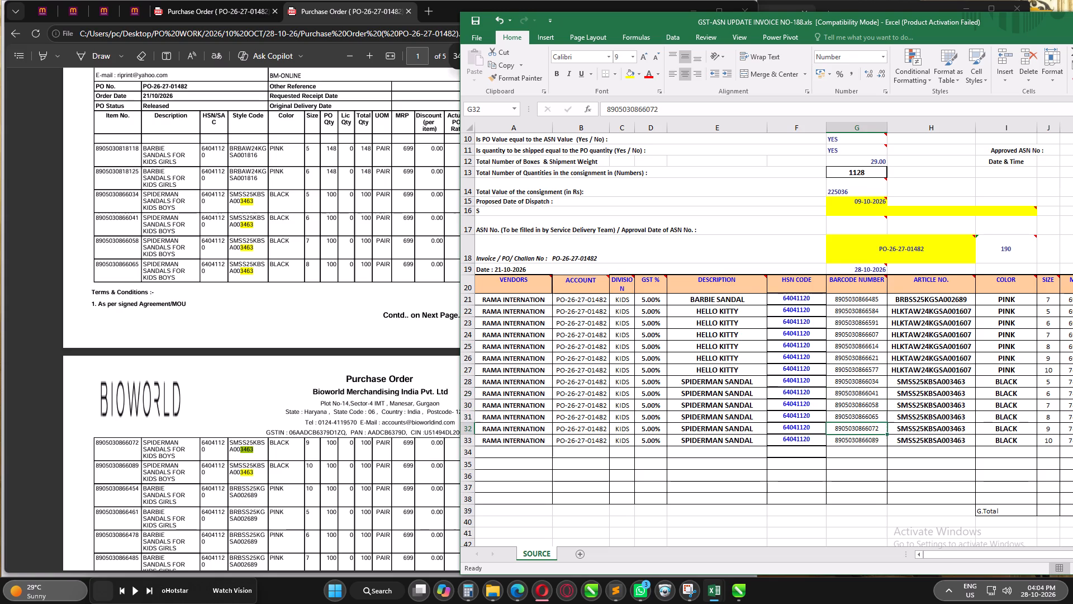
key(Down)
key(Up)
key(Up)
key(Up)
key(Up)
key(Up)
key(Up)
key(Up)
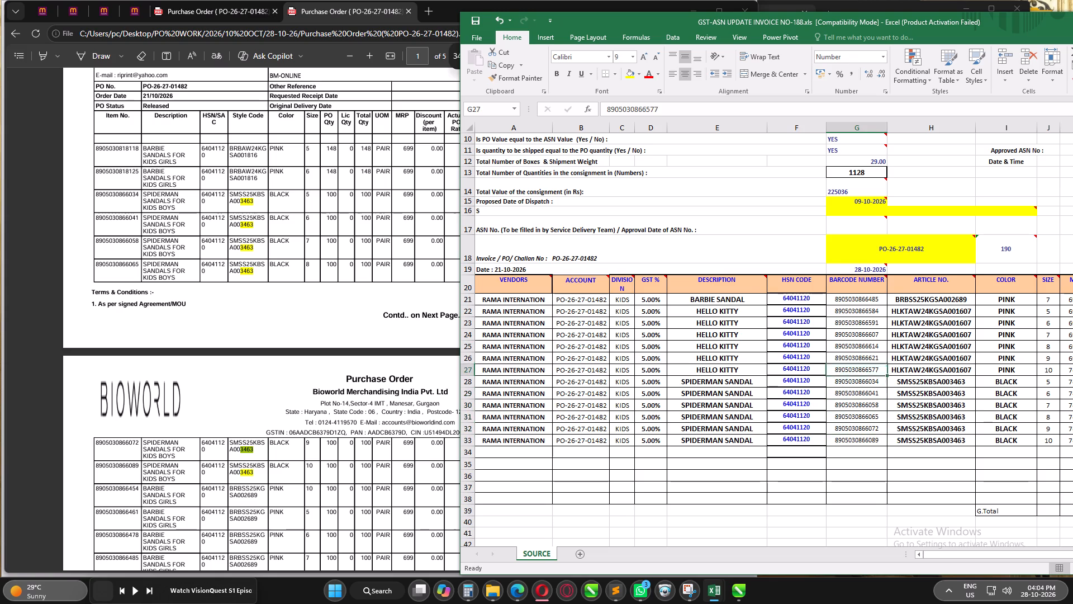
key(Up)
key(Up)
key(Up)
Search the purchase order for article code 1607 and compare its lines with the Hello Kitty barcode numbers in the GST-ASN sheet.
click(392, 176)
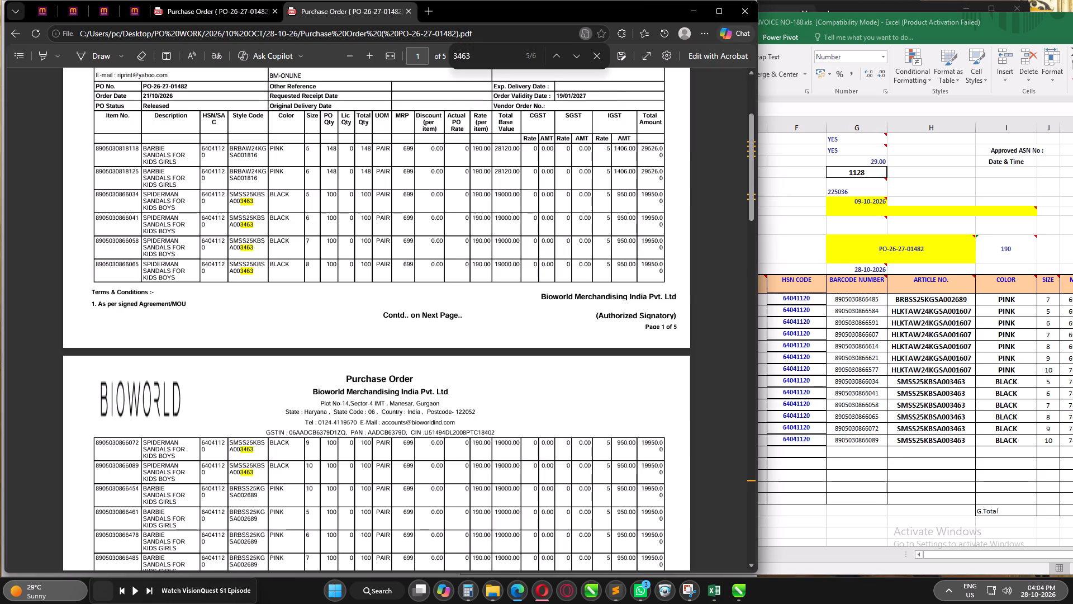
drag(474, 60, 374, 60)
text(1607)
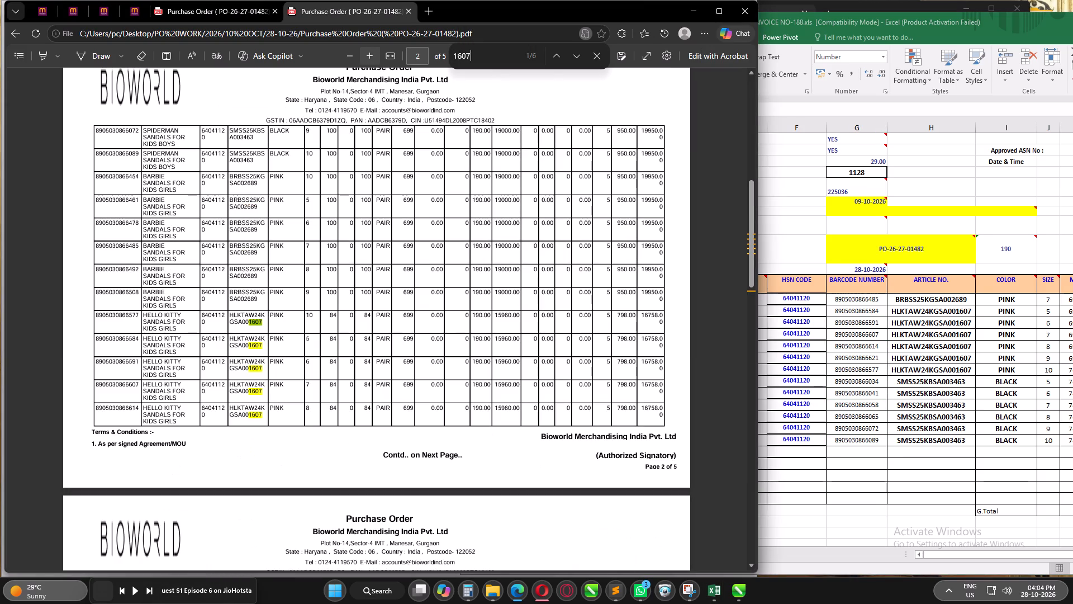
scroll(312, 329, down, 3)
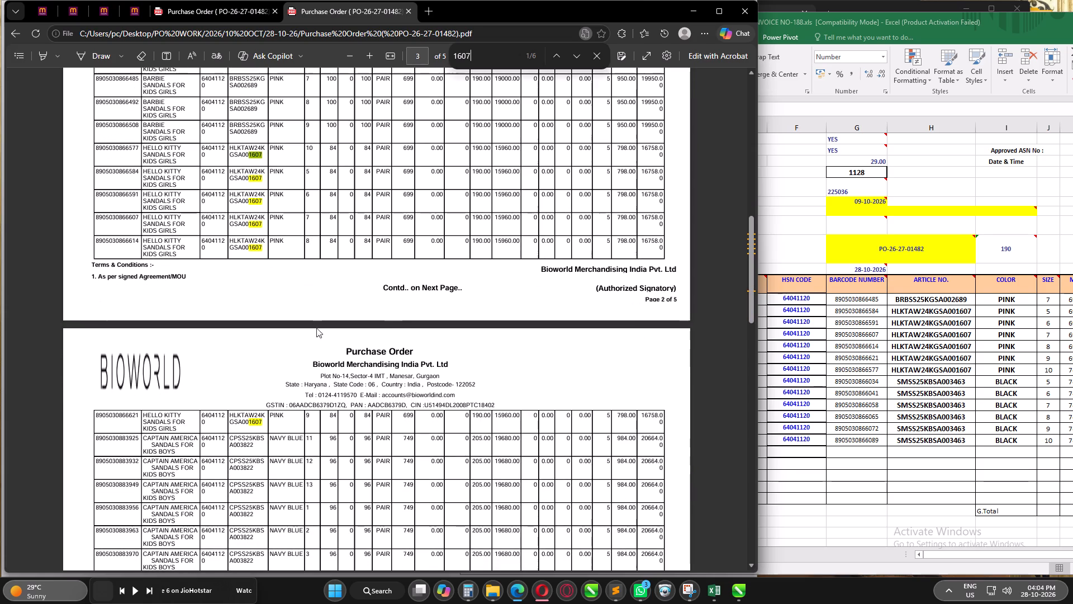
click(932, 355)
click(1041, 314)
key(Left)
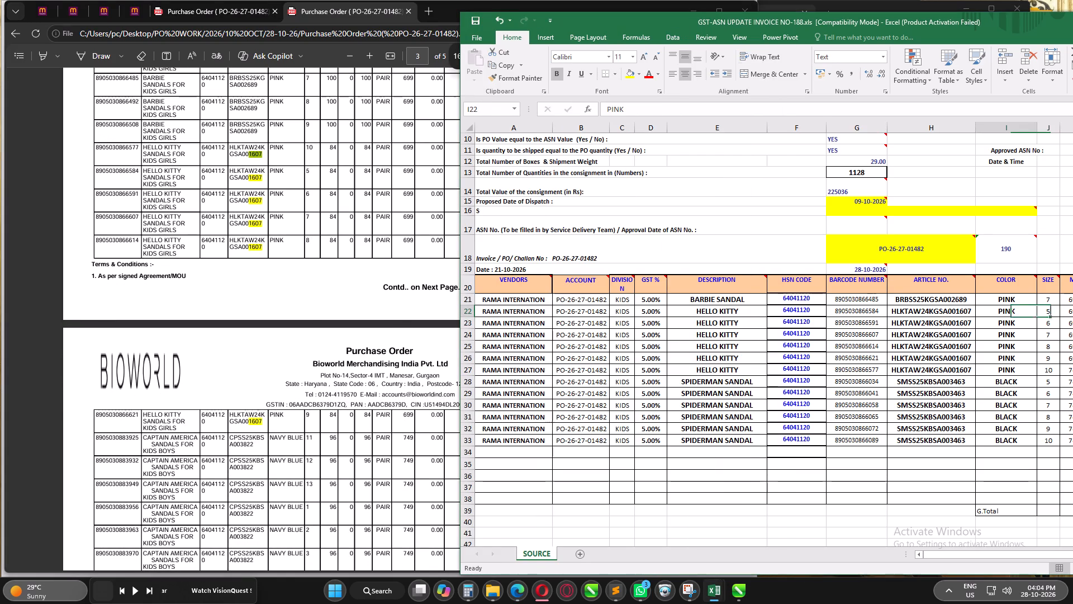
key(Left)
key(Left)
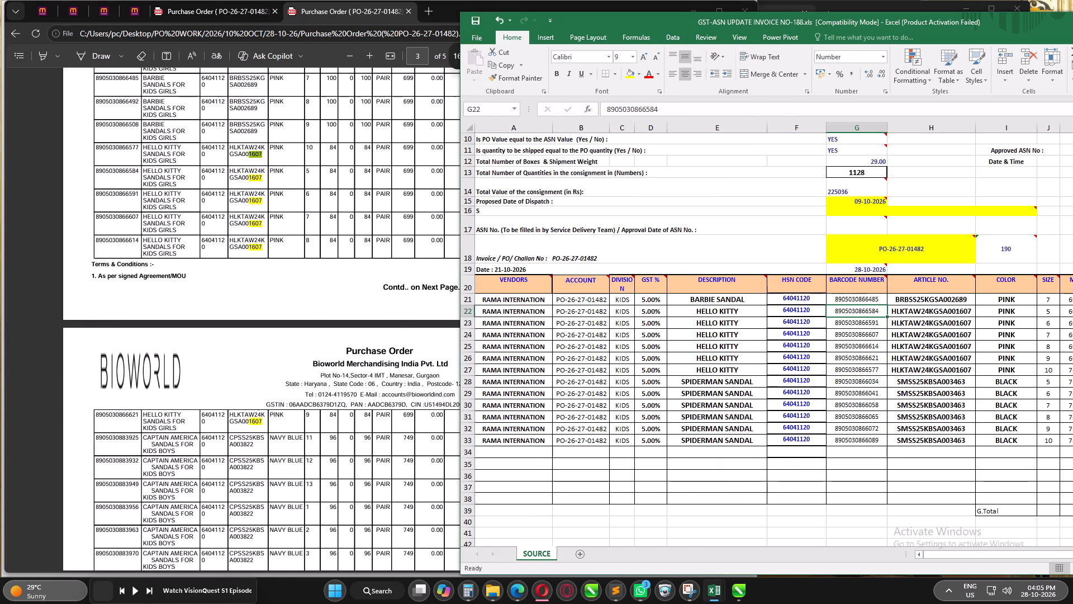
key(Down)
key(Down)
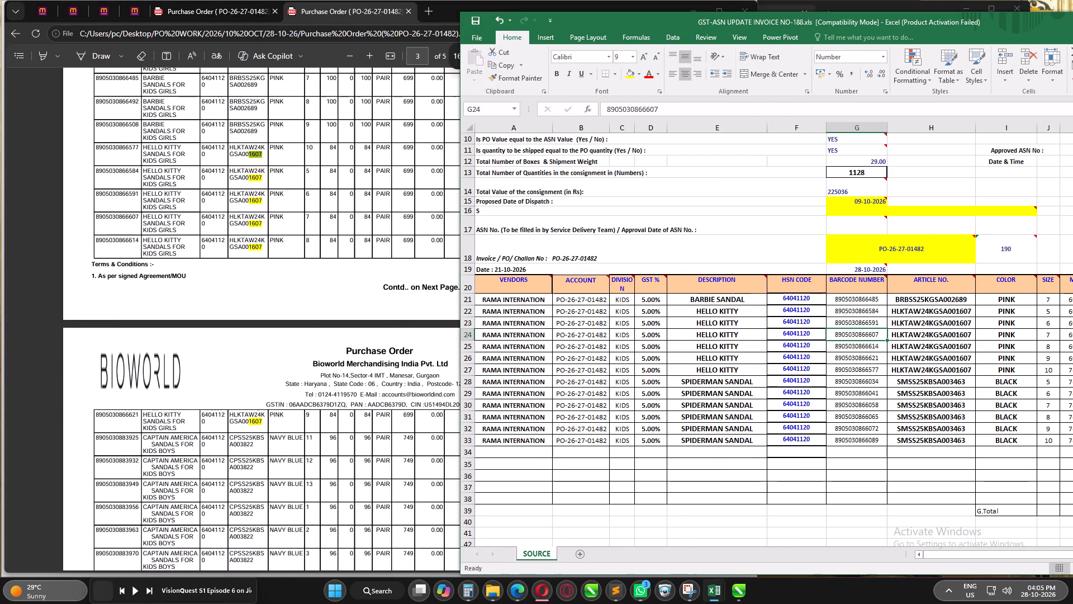
key(Down)
key(Down)
key(Down)
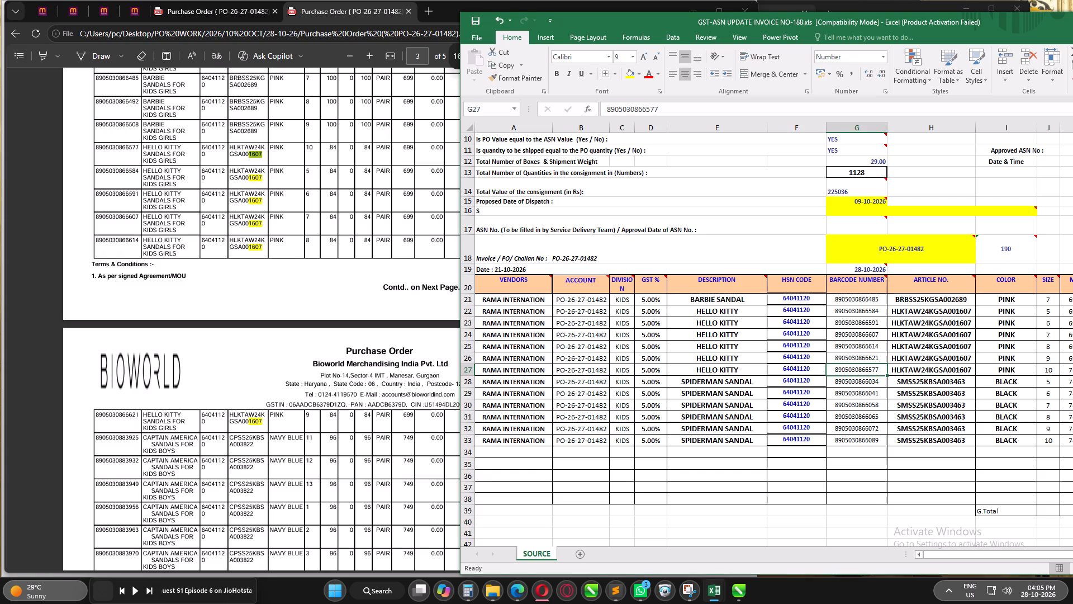
Search the purchase order for article code 2689 and check the barcode number of the size 7 Barbie sandal.
scroll(376, 228, up, 4)
click(392, 119)
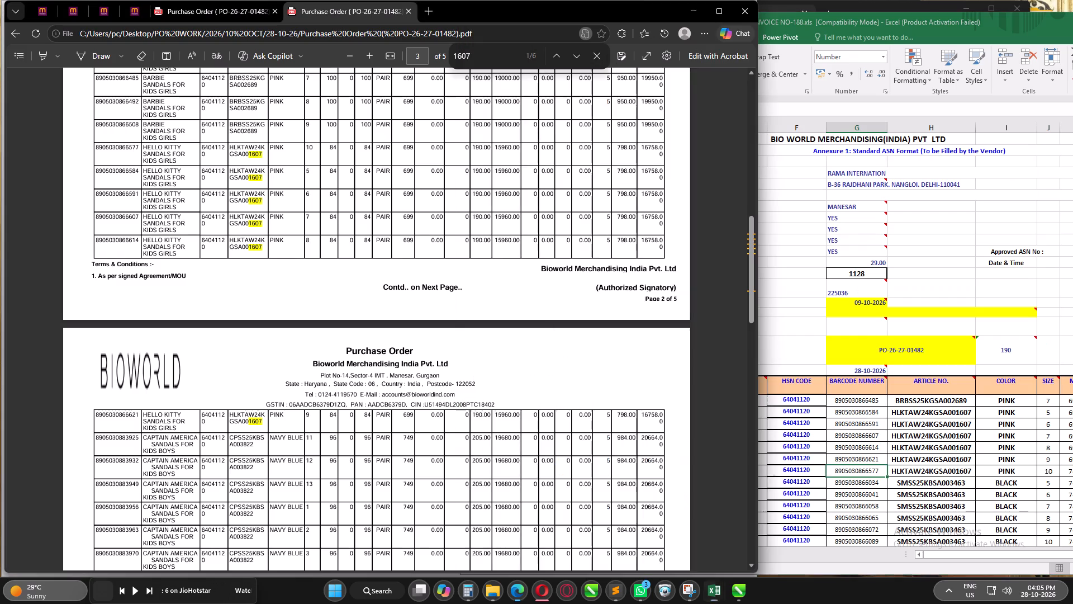
drag(484, 54, 367, 65)
text(2689)
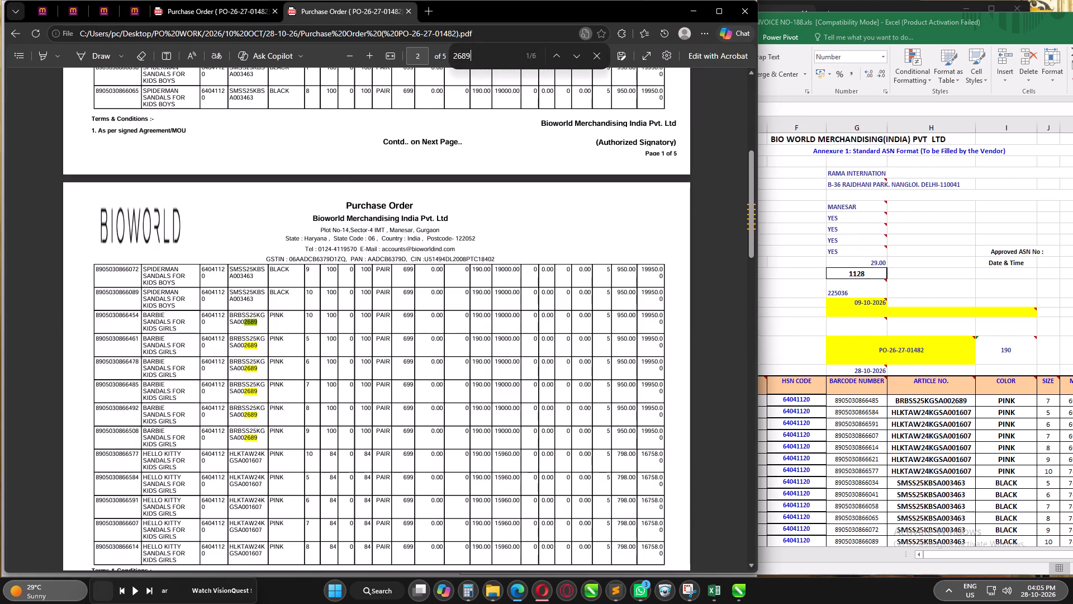
double_click(130, 381)
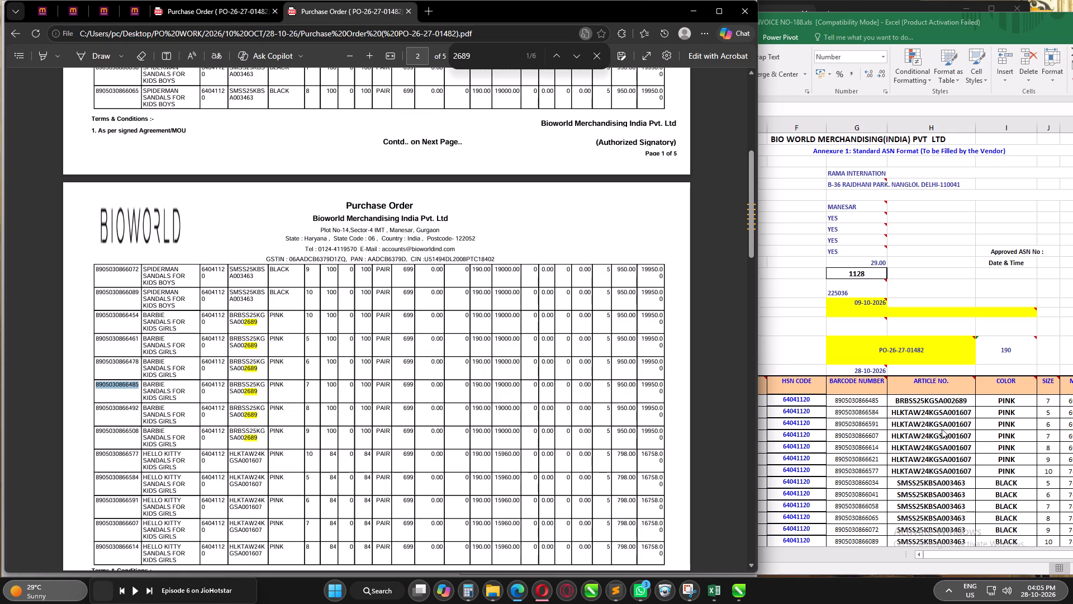
click(378, 422)
In the maximized GST-ASN sheet, set the required total of designs to 3 and the total below it to 2.
double_click(898, 21)
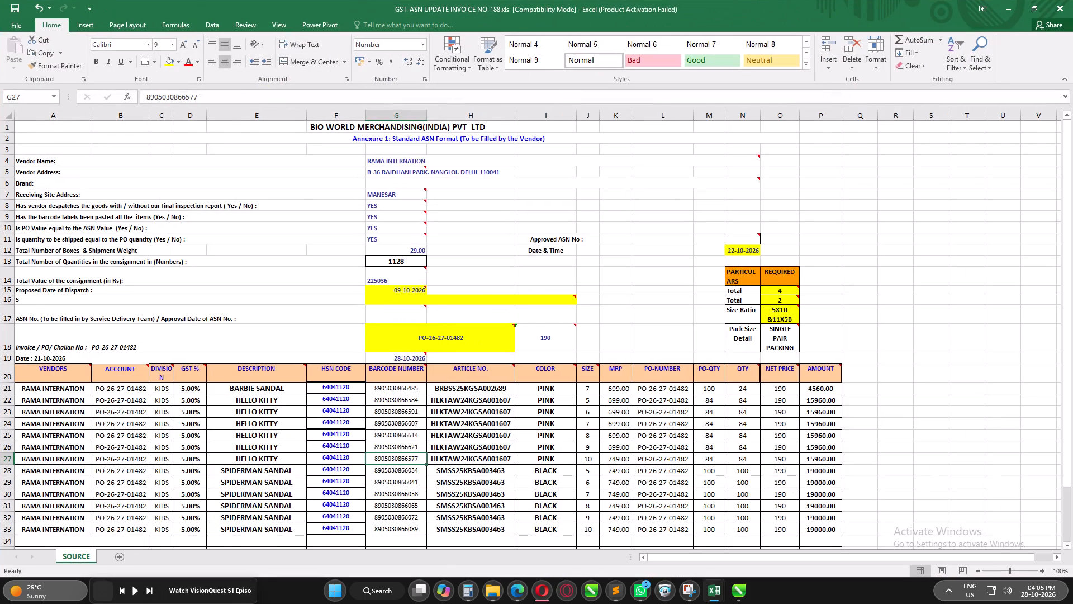
scroll(597, 358, down, 1)
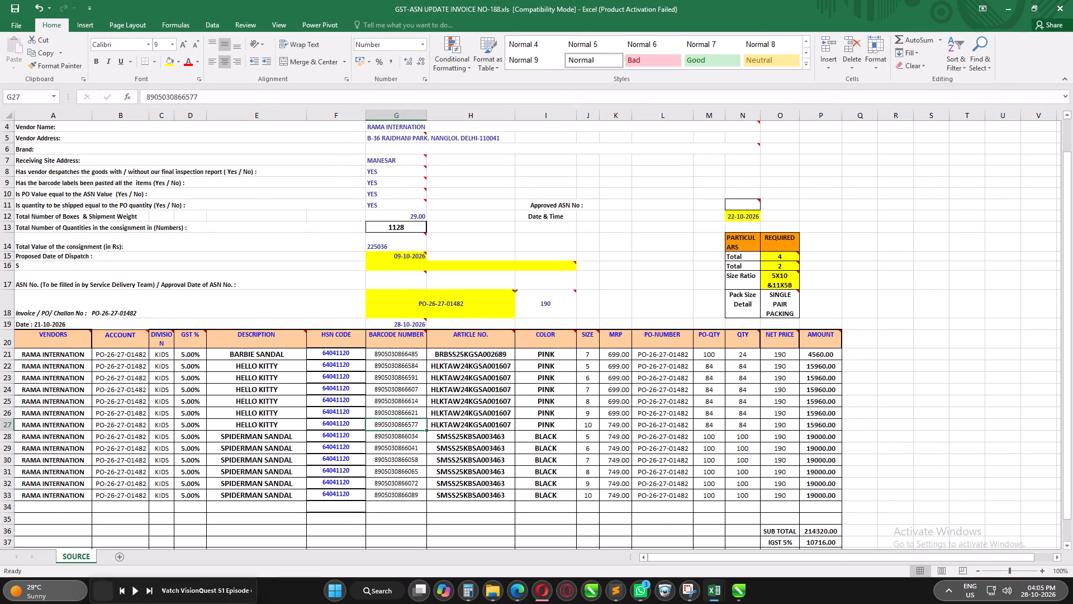
click(787, 258)
key(3)
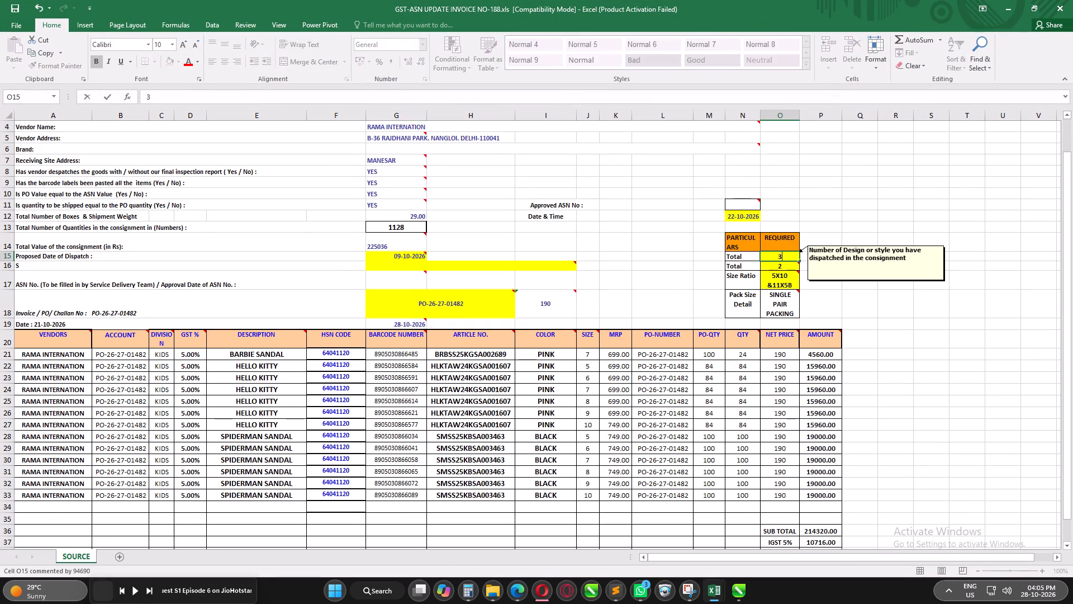
key(Return)
key(2)
key(Return)
Shorten the required size ratio to 5X10 and save the GST-ASN workbook.
key(F2)
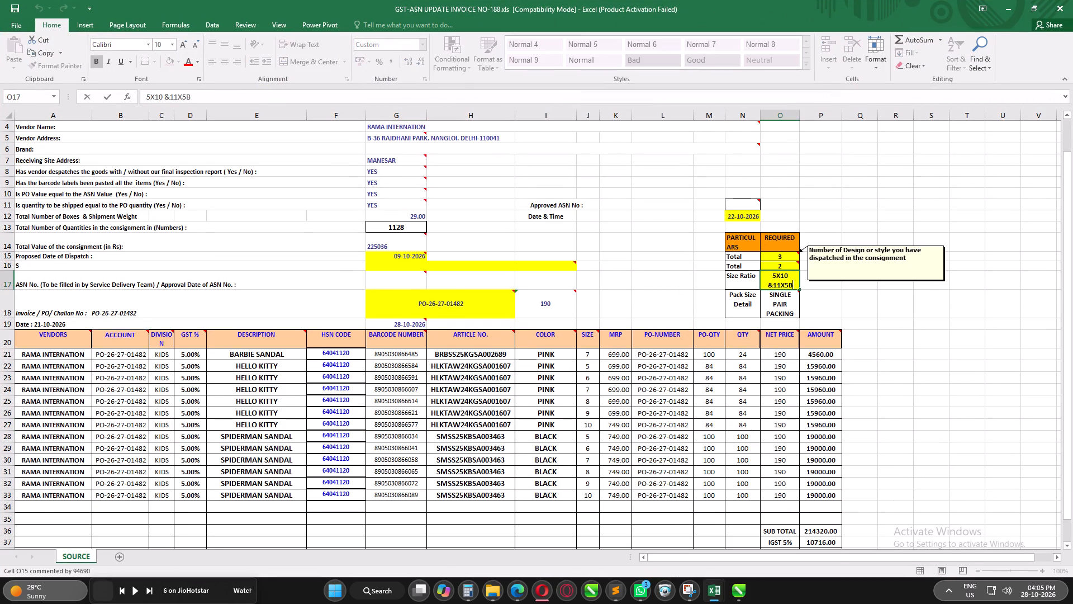
key(BackSpace)
key(BackSpace)
key(BackSpace)
key(BackSpace)
key(BackSpace)
key(BackSpace)
key(BackSpace)
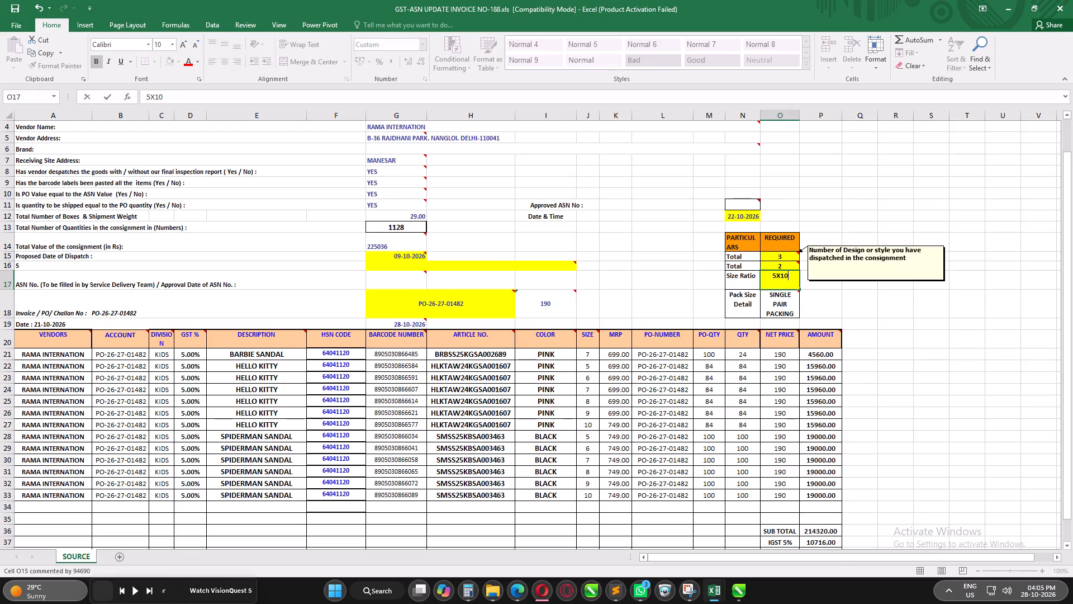
key(Return)
click(699, 431)
key(ctrl+s)
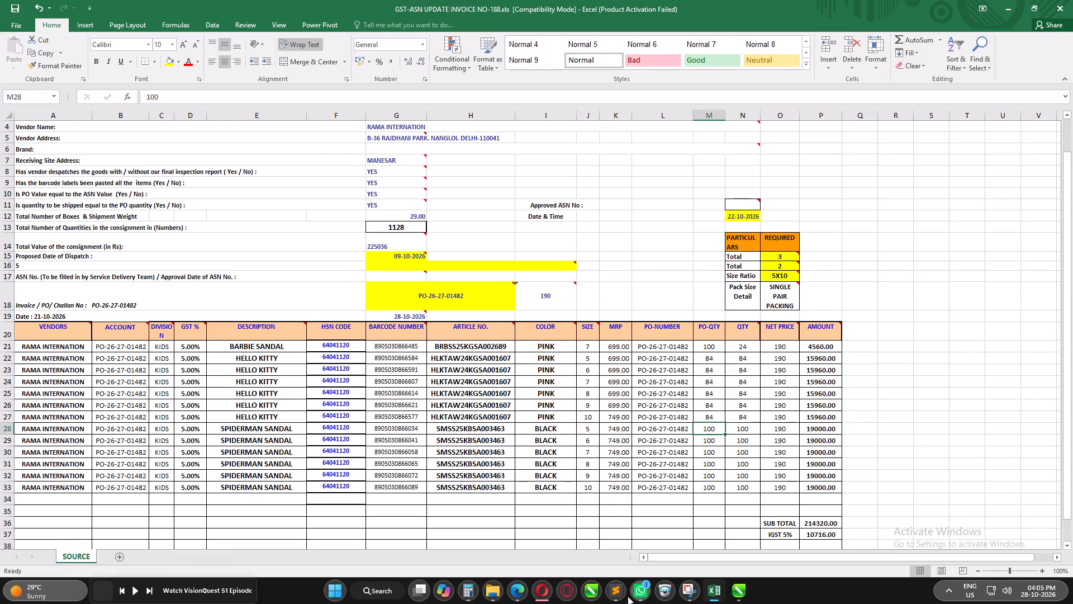
Review the invoice's goods lines on page 1 of the QC report document, then return to the GST-ASN workbook and save it.
click(739, 596)
middle_drag(324, 274, 359, 450)
scroll(288, 303, up, 3)
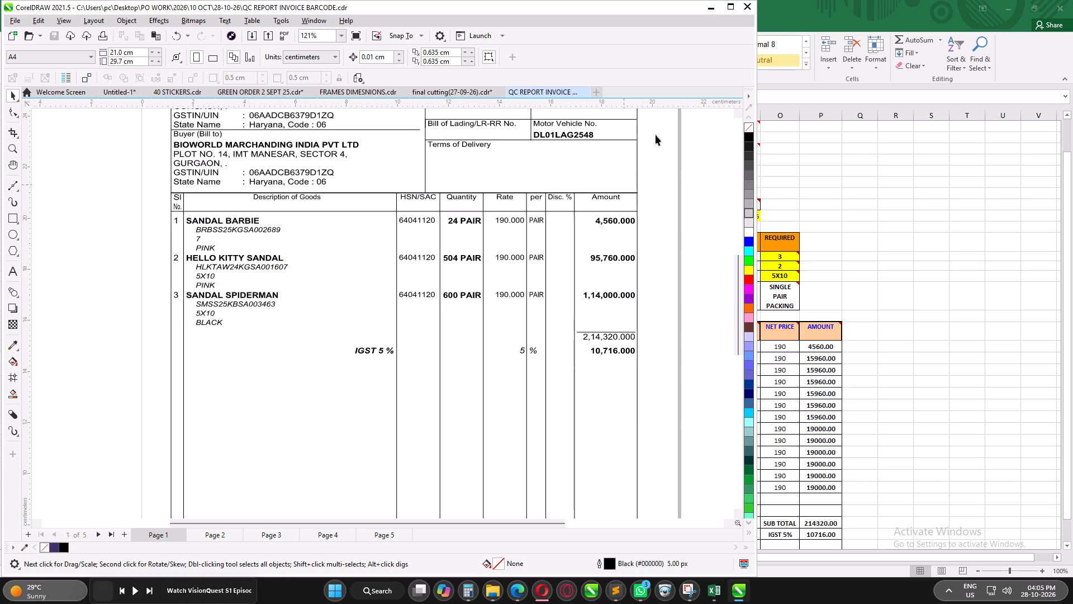
click(708, 8)
click(638, 273)
key(ctrl+s)
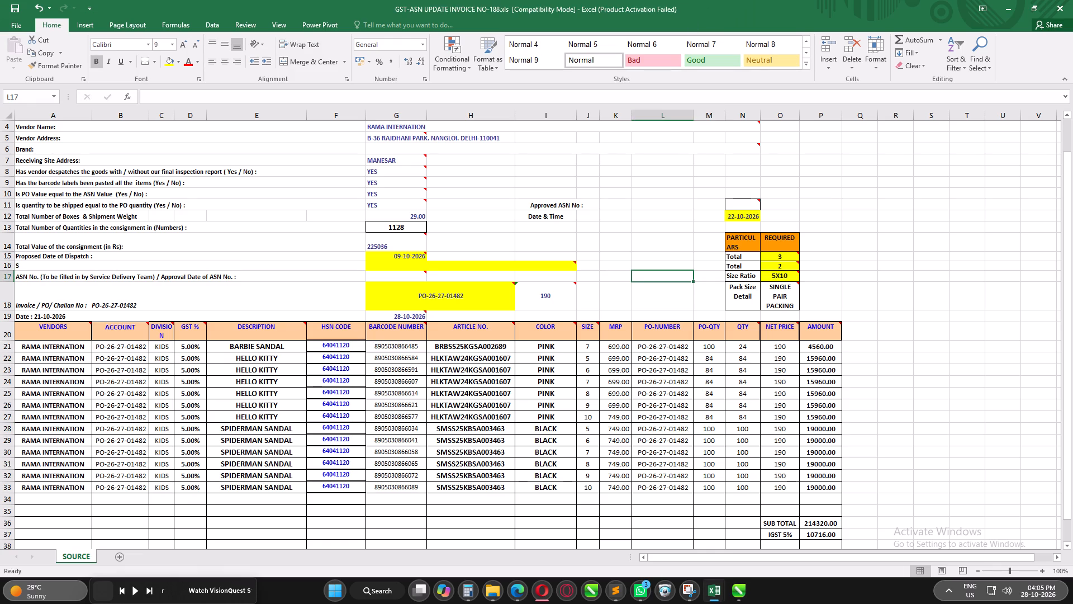
Look at the start of the purchase order, then return to the GST-ASN workbook and save it again.
click(521, 595)
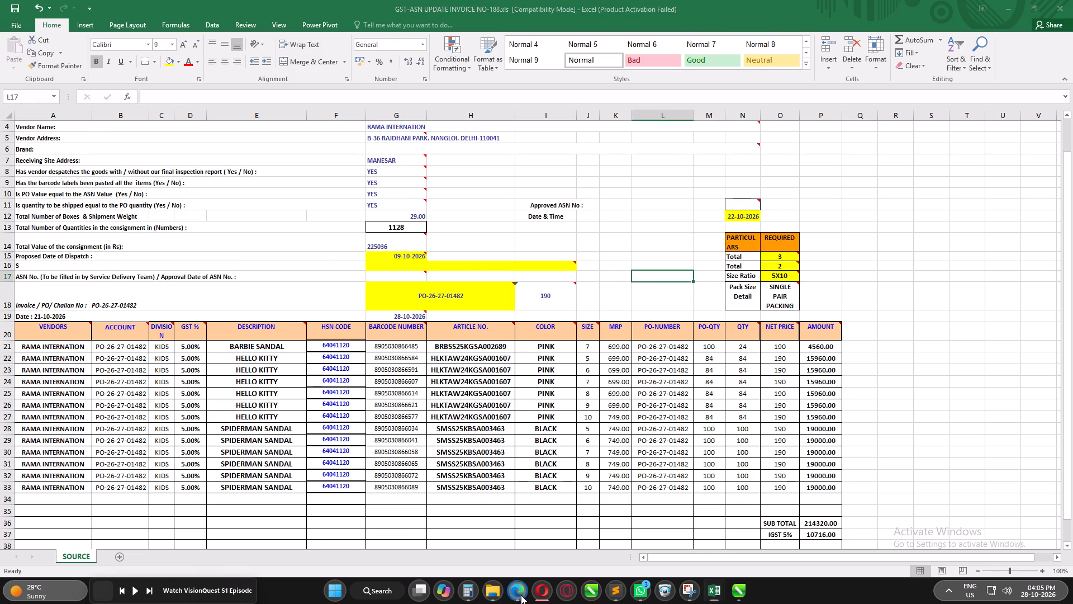
scroll(240, 350, up, 18)
click(947, 288)
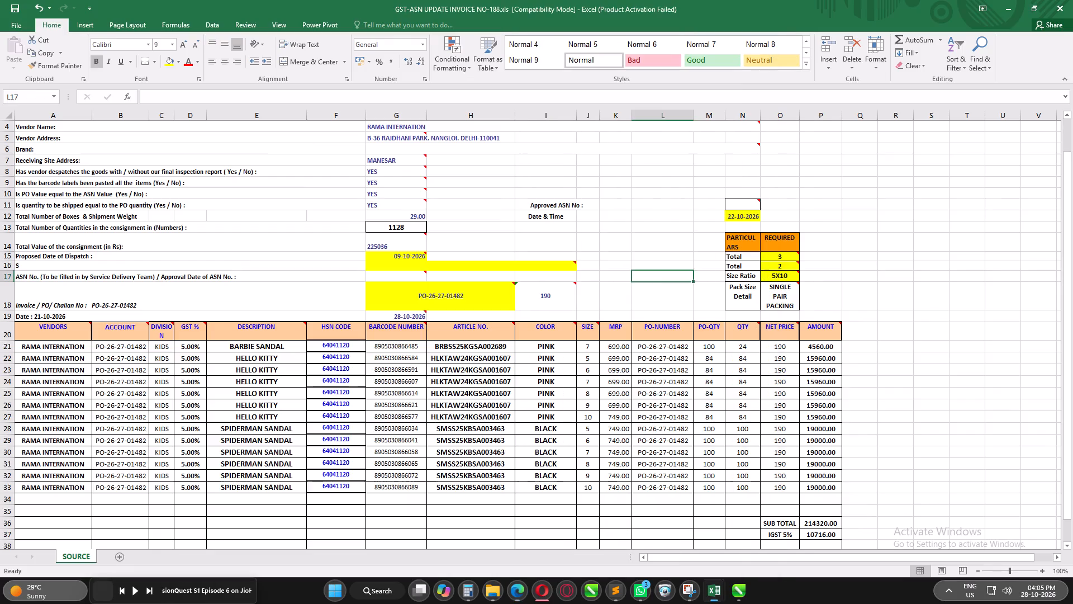
click(900, 244)
key(ctrl+s)
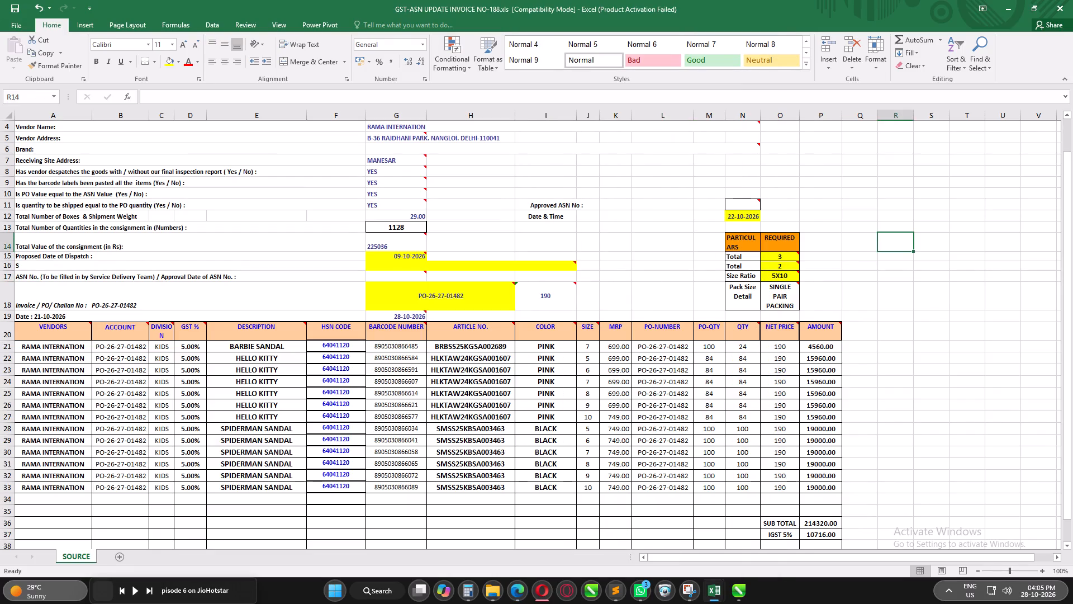
Review the MRP column in the GST-ASN sheet, then search the purchase order for article codes 2689, 1607 and 3463.
scroll(519, 341, down, 1)
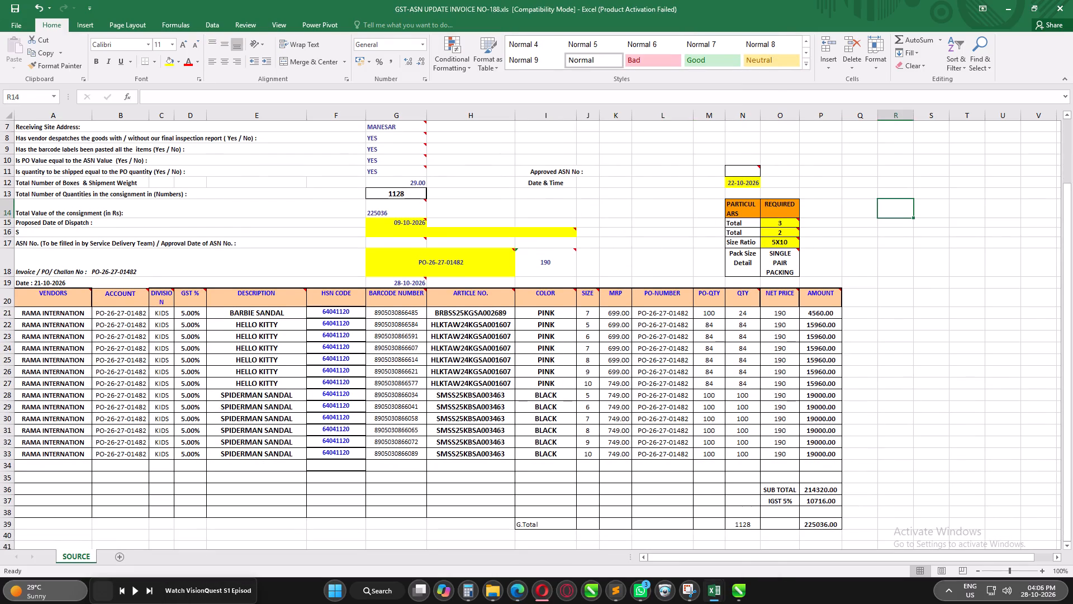
click(615, 332)
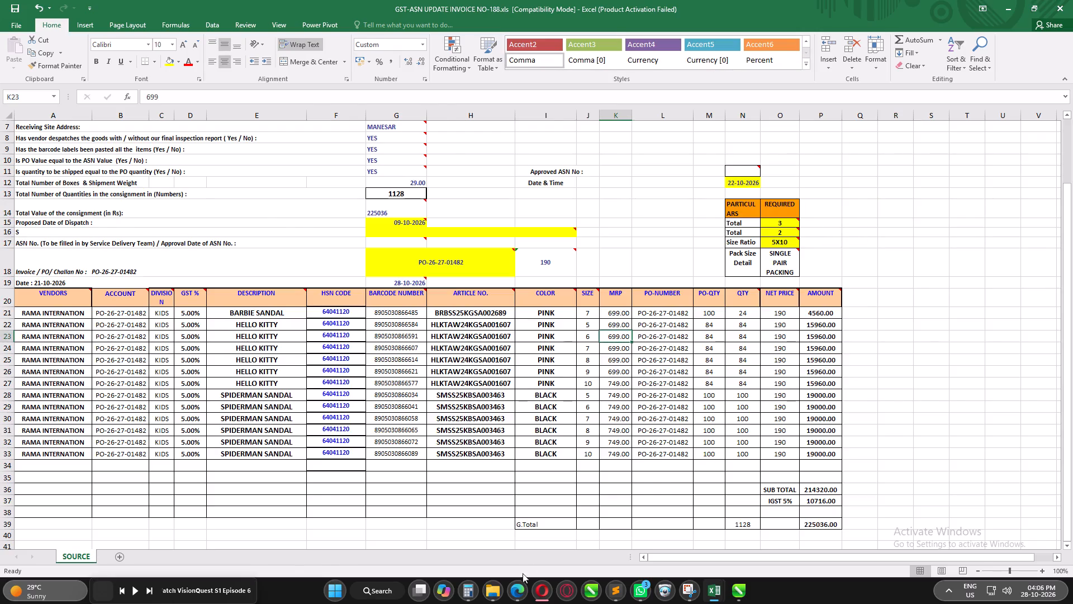
click(518, 584)
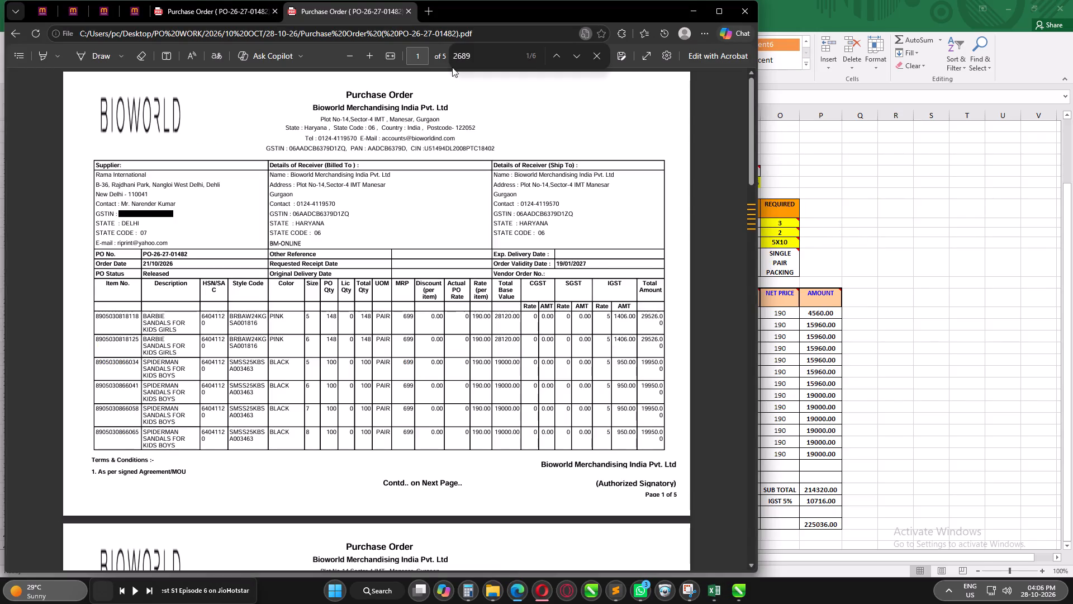
click(482, 51)
click(575, 57)
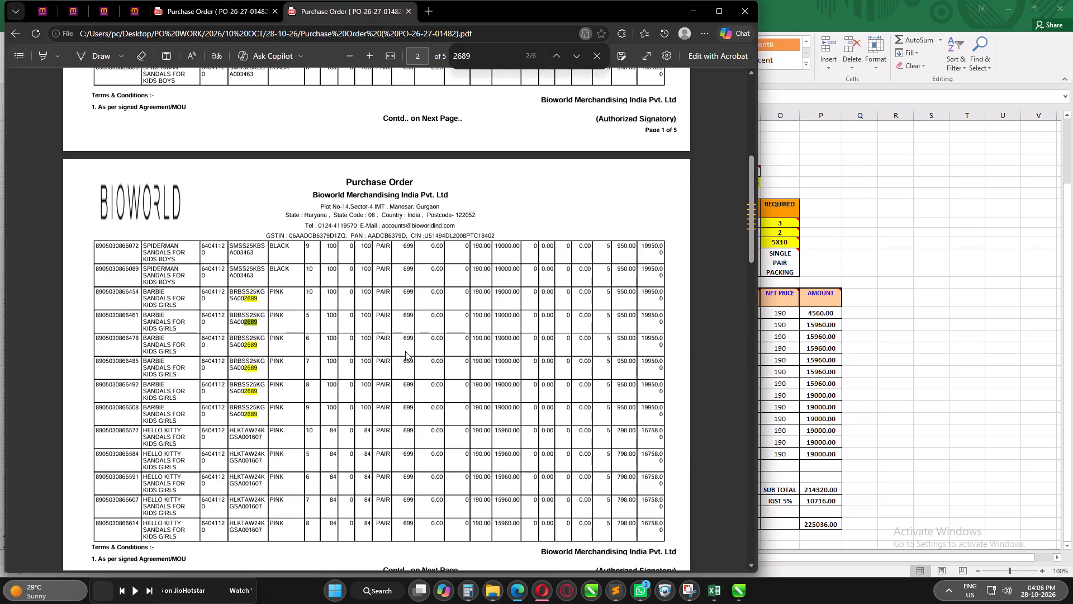
drag(481, 53, 363, 67)
text(1607)
key(Return)
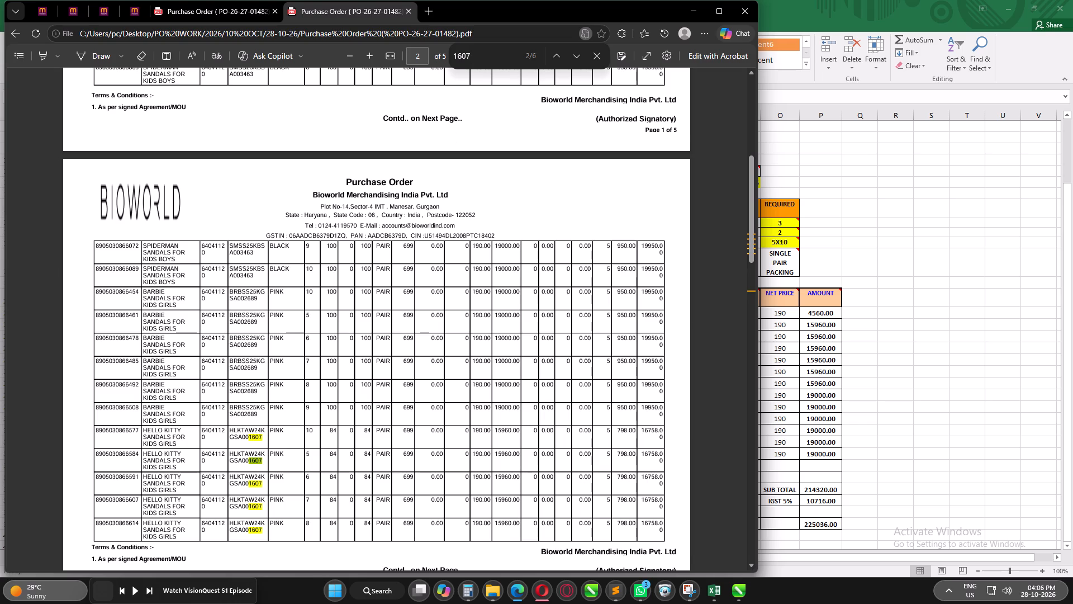
drag(487, 53, 314, 53)
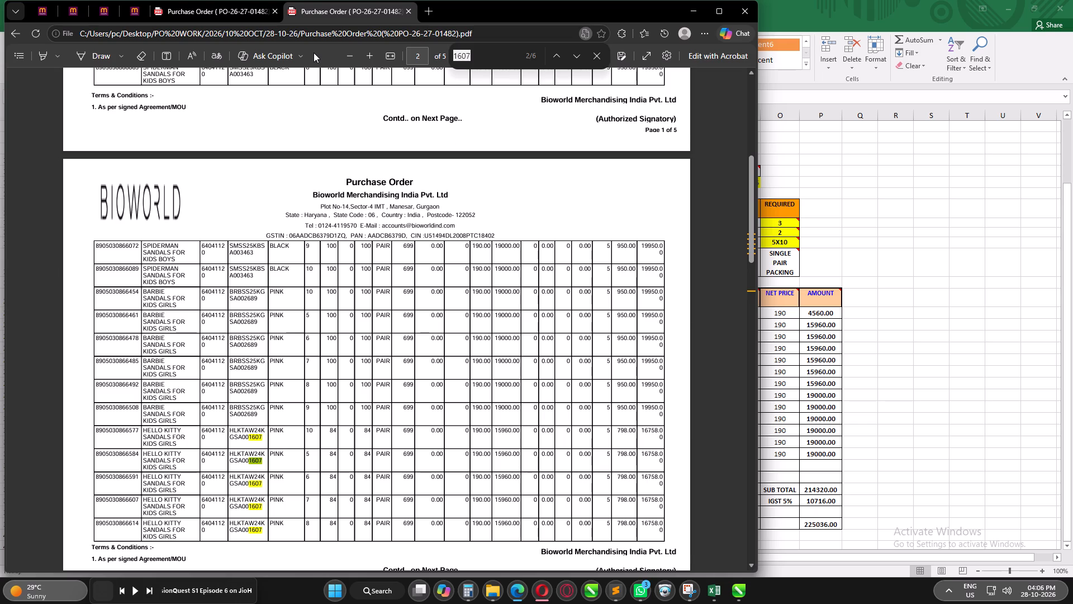
text(3463)
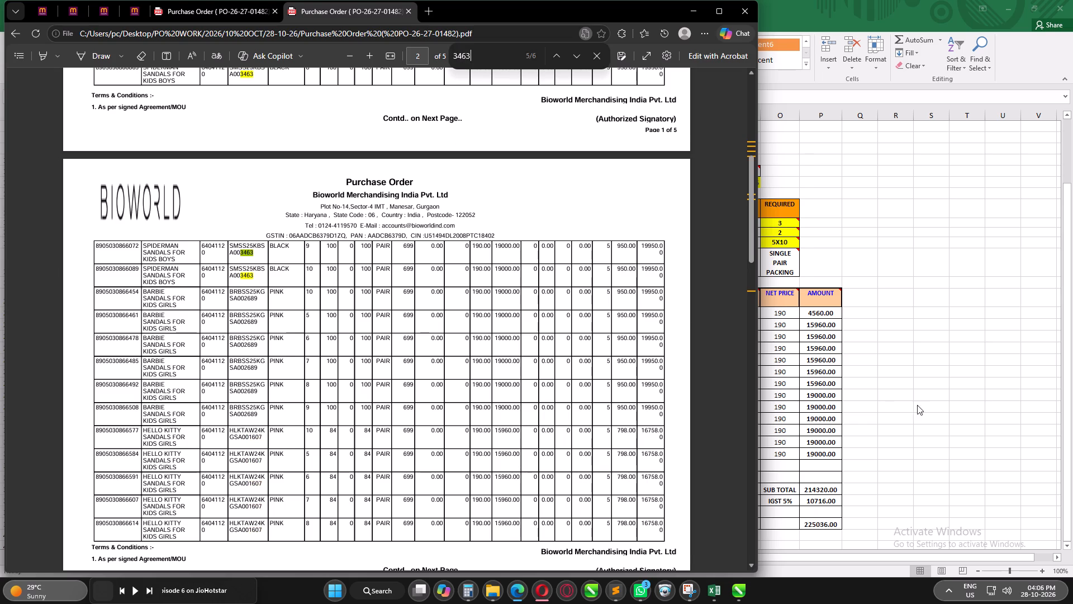
Copy the 699 MRP down through the last Spiderman sandal row in the GST-ASN sheet and save the workbook.
click(917, 405)
key(ctrl+c)
key(ctrl+shift+Down)
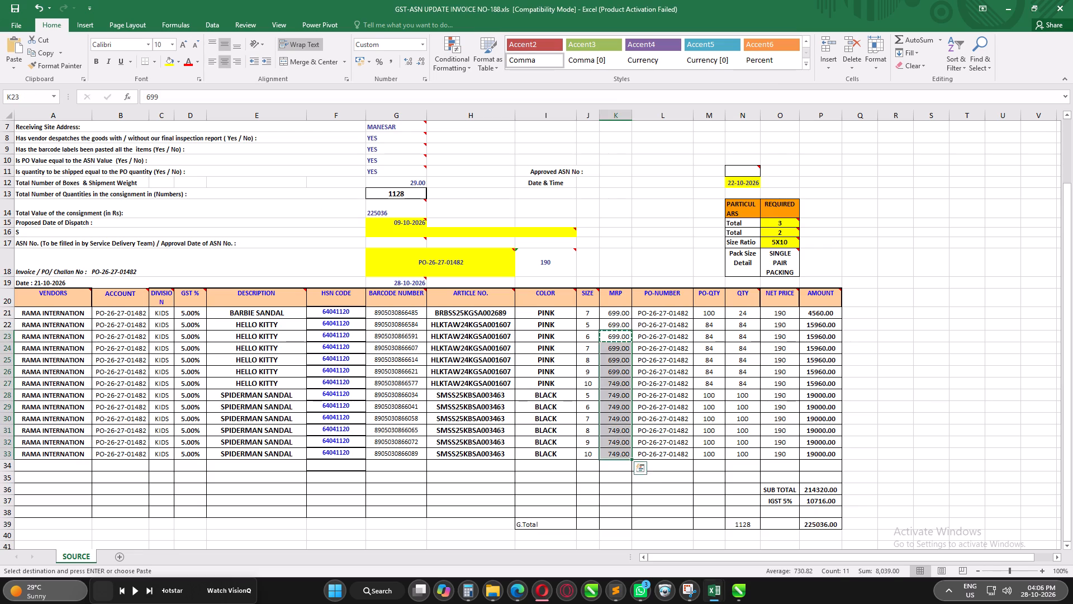
key(ctrl+v)
key(ctrl+s)
click(390, 456)
key(ctrl+s)
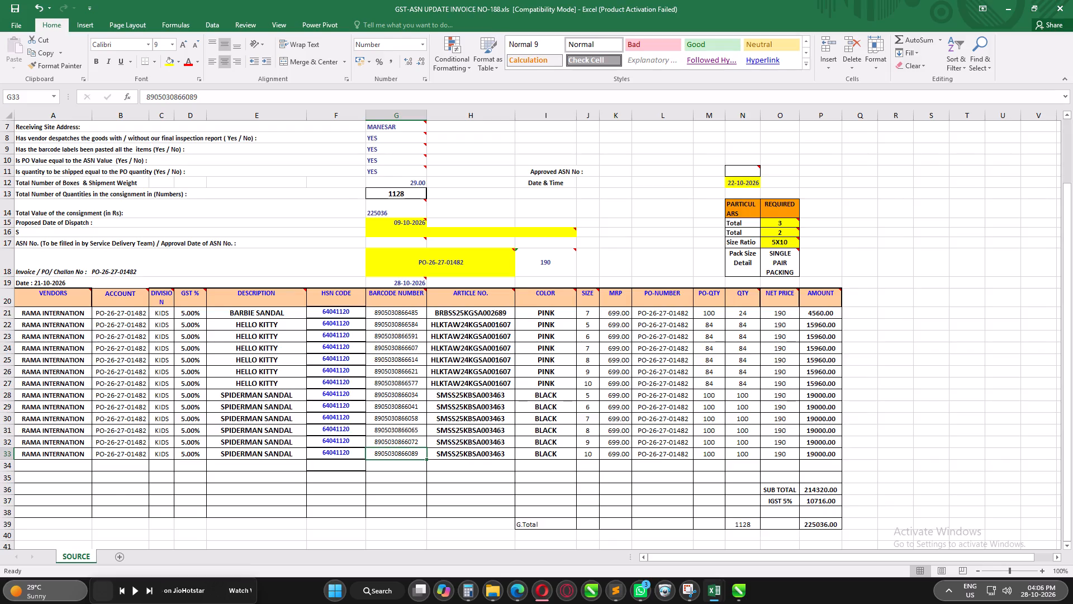
Look over page 1 of the purchase order, then return to the GST-ASN workbook and save it.
click(523, 589)
scroll(322, 362, up, 18)
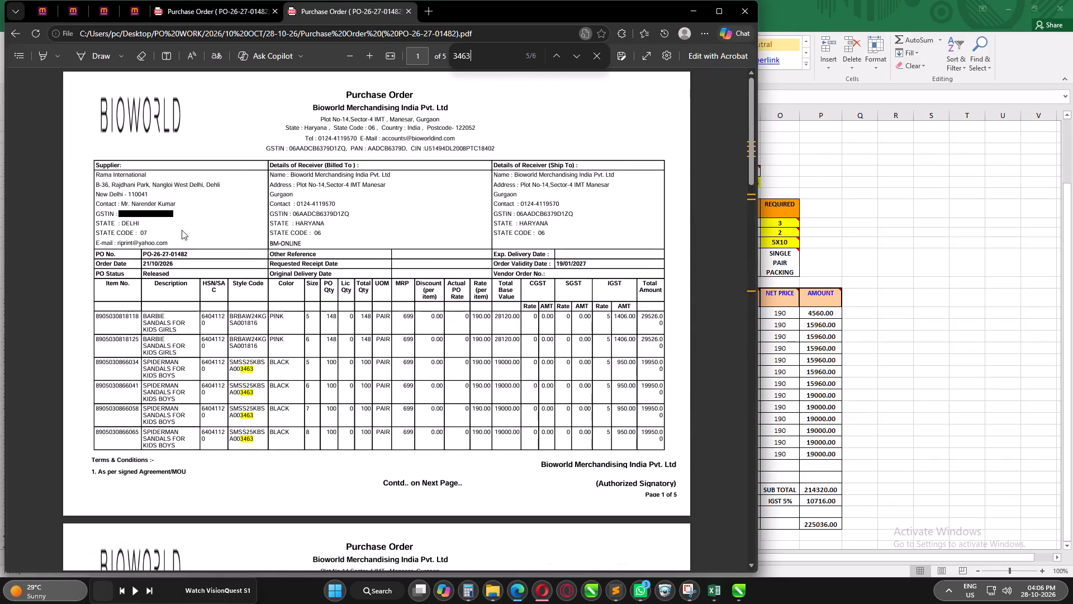
click(971, 431)
click(919, 471)
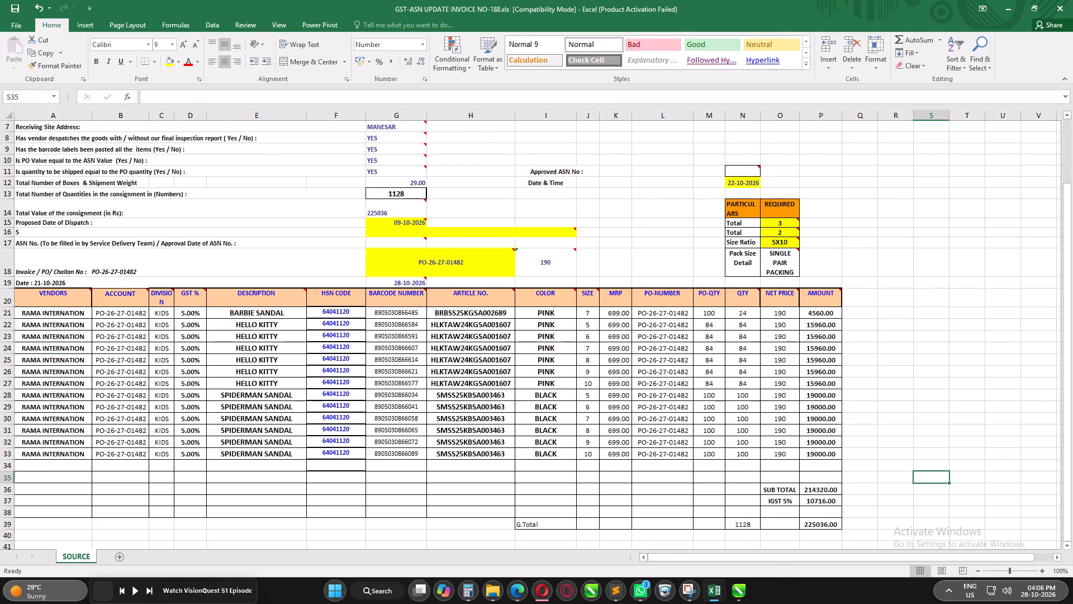
key(ctrl+s)
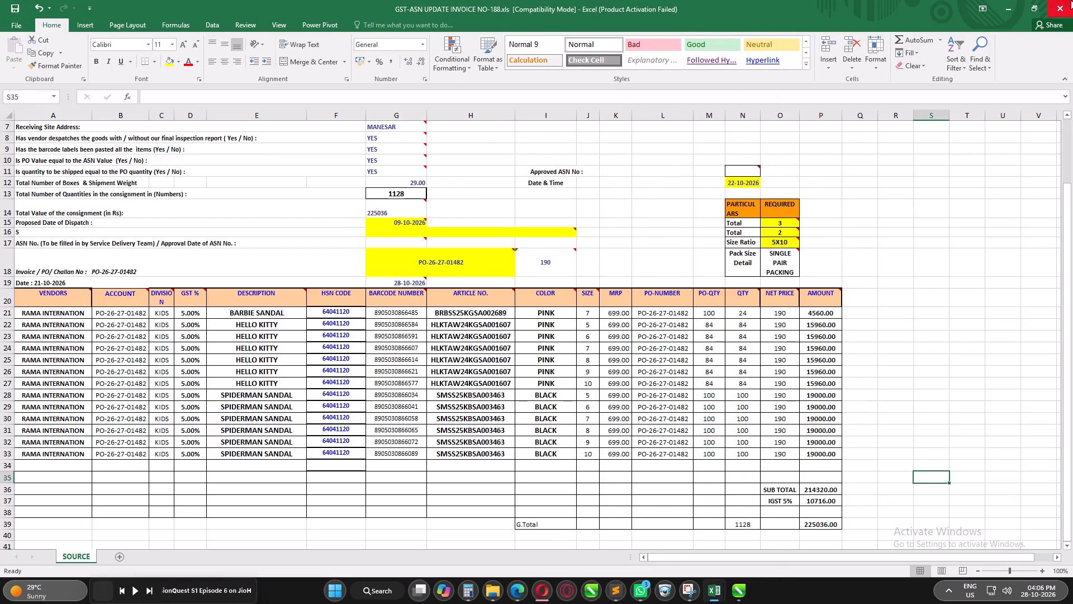
Close the GST-ASN workbook, then save and close the remaining open workbook.
click(1071, 0)
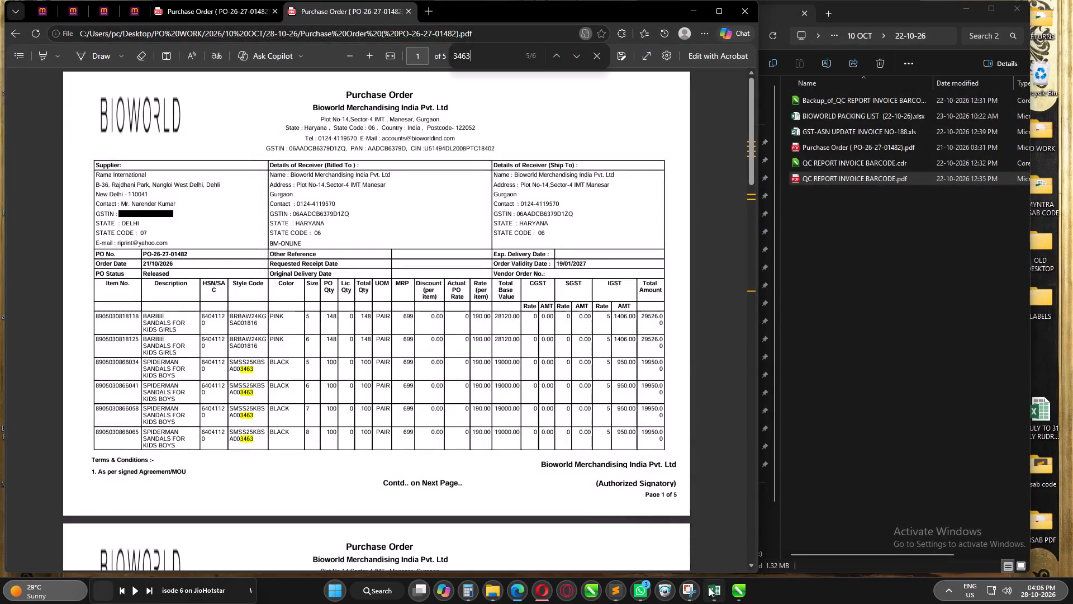
click(709, 587)
click(547, 426)
key(ctrl+s)
click(1072, 0)
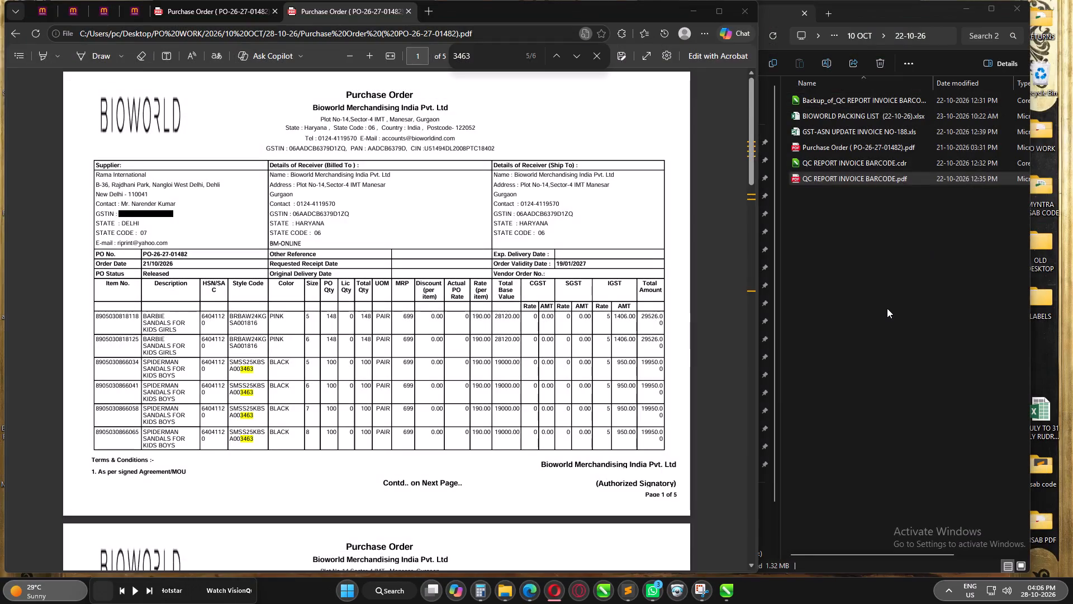
Leave the 22-10-26 folder and open the 28-10-26 folder inside 10 OCT.
click(887, 308)
key(BackSpace)
double_click(812, 131)
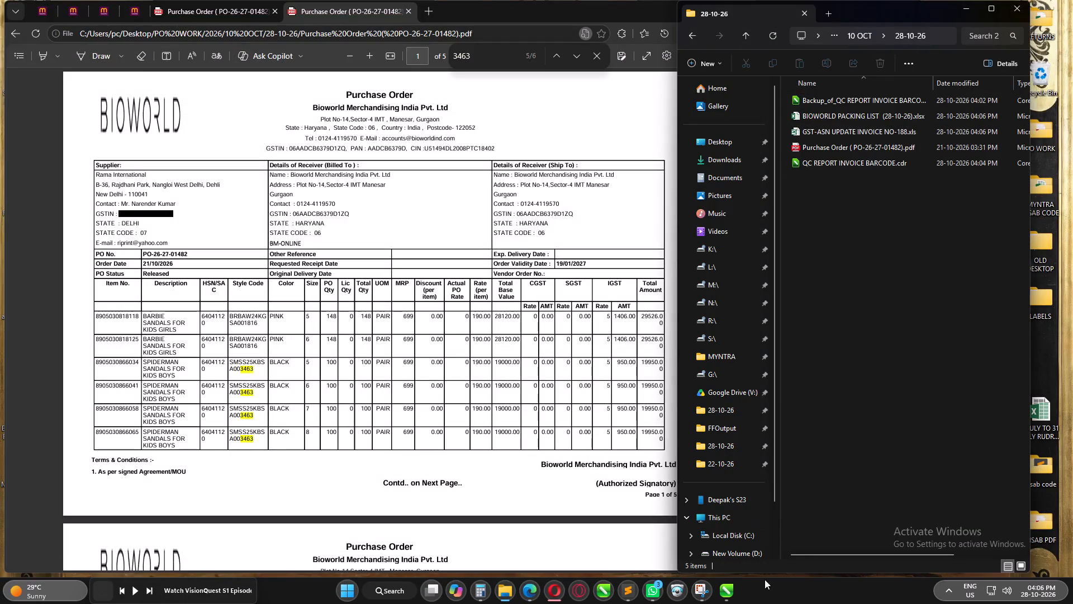
Save the CorelDRAW QC report as QC REPORT INVOICE BARCODE.pdf in the 28-10-26 folder, exporting pages 1-5.
click(723, 590)
scroll(289, 381, down, 9)
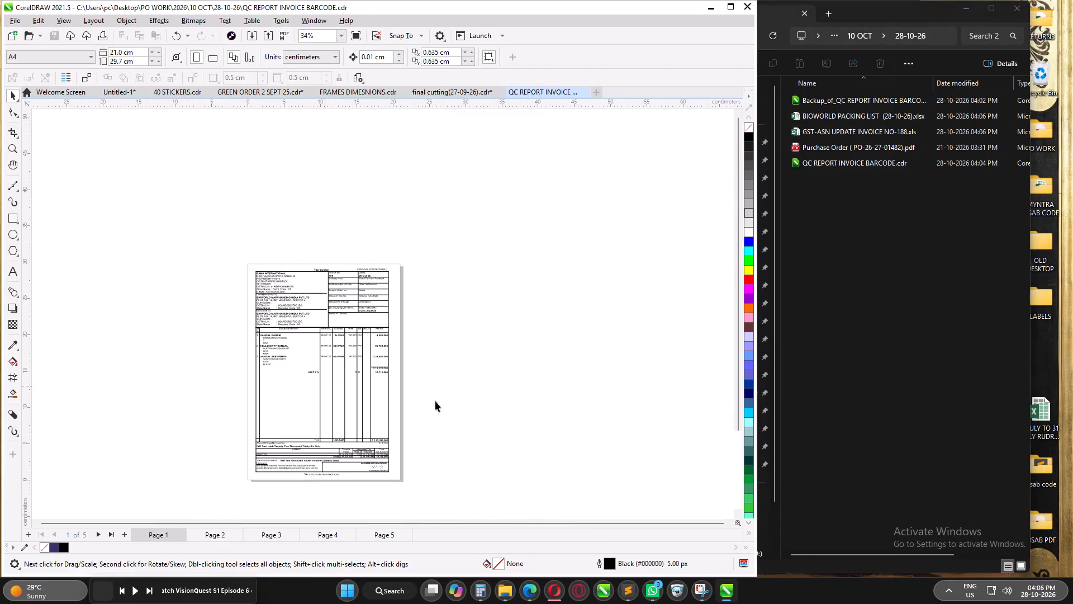
click(553, 398)
key(ctrl+shift+s)
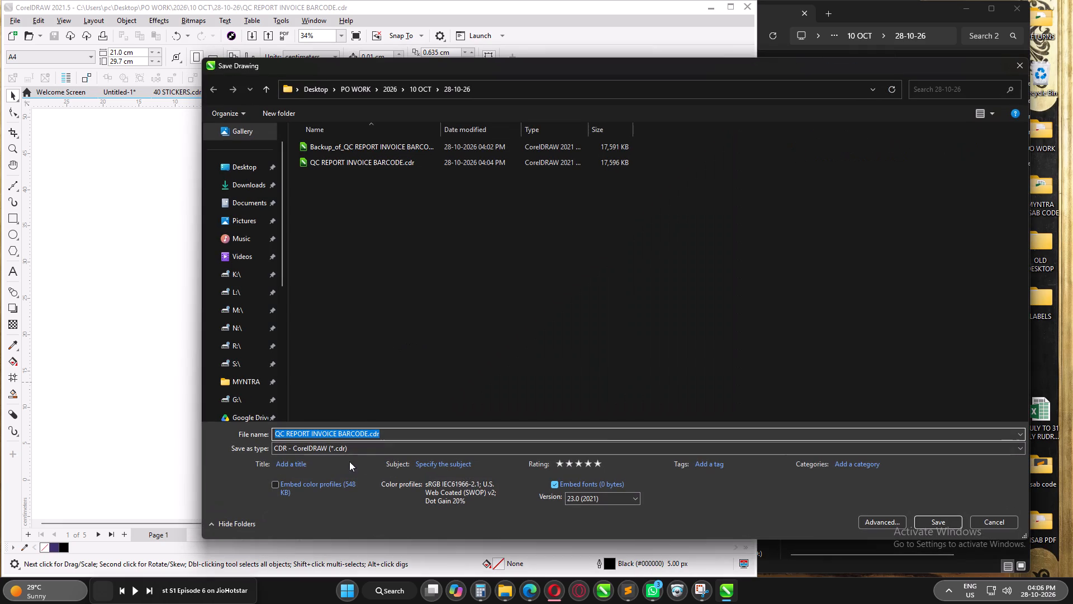
click(335, 456)
click(331, 449)
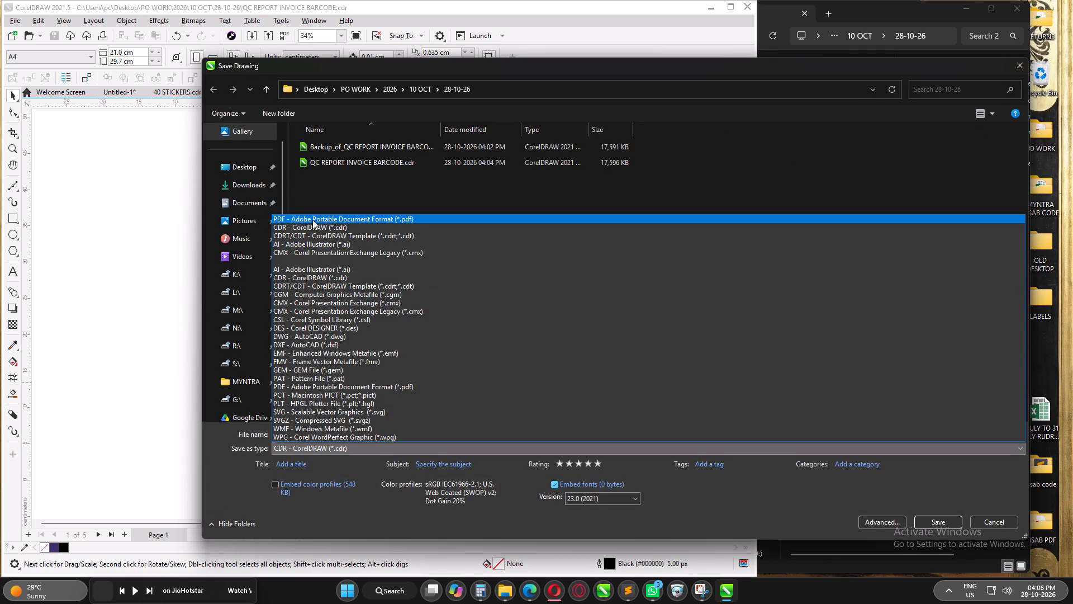
click(312, 220)
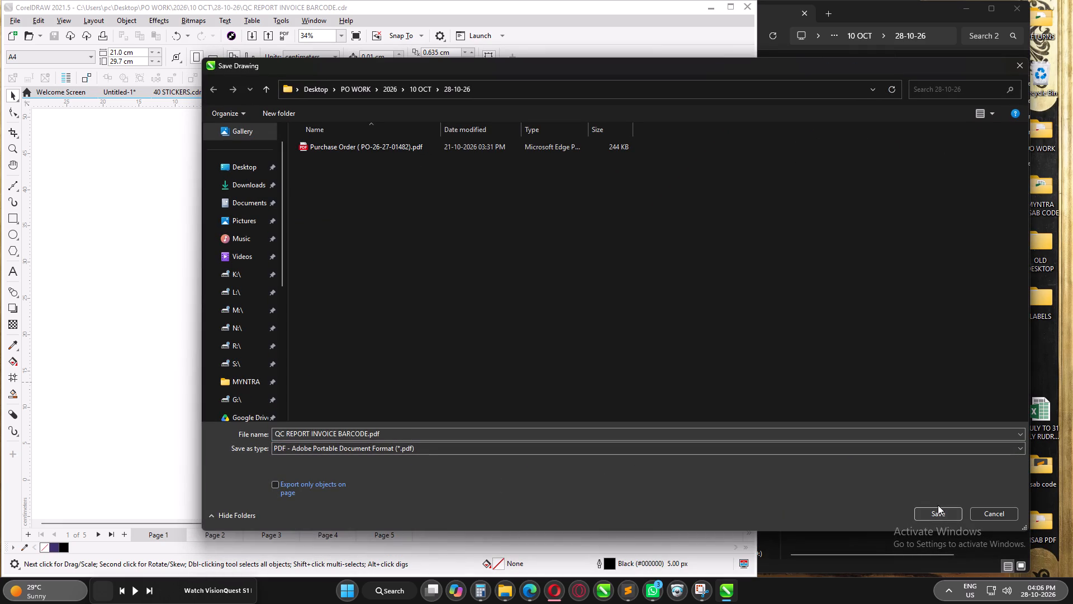
click(938, 505)
click(941, 515)
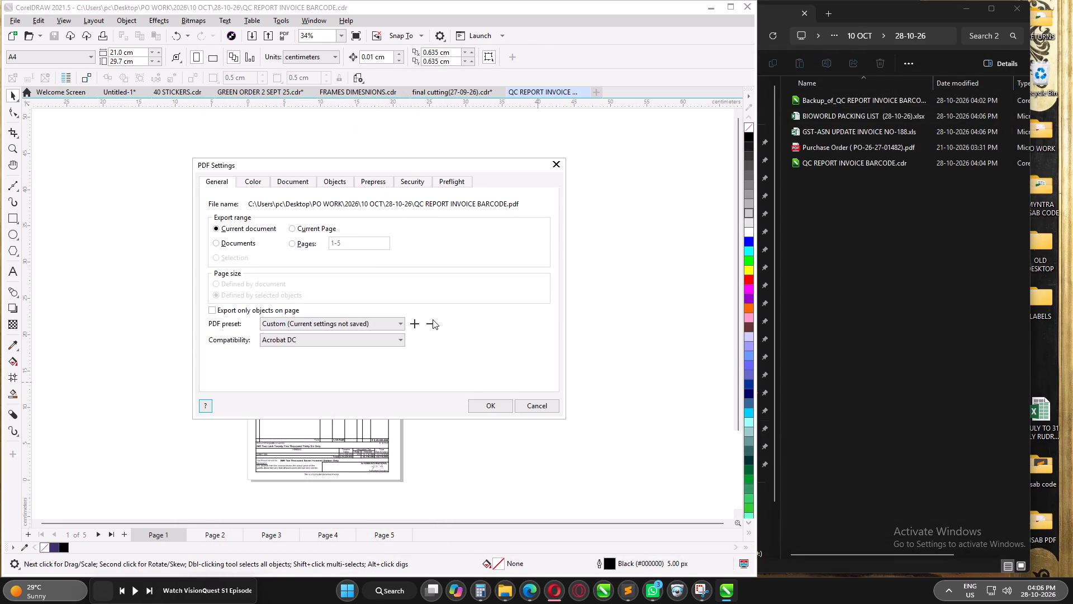
click(306, 244)
click(487, 402)
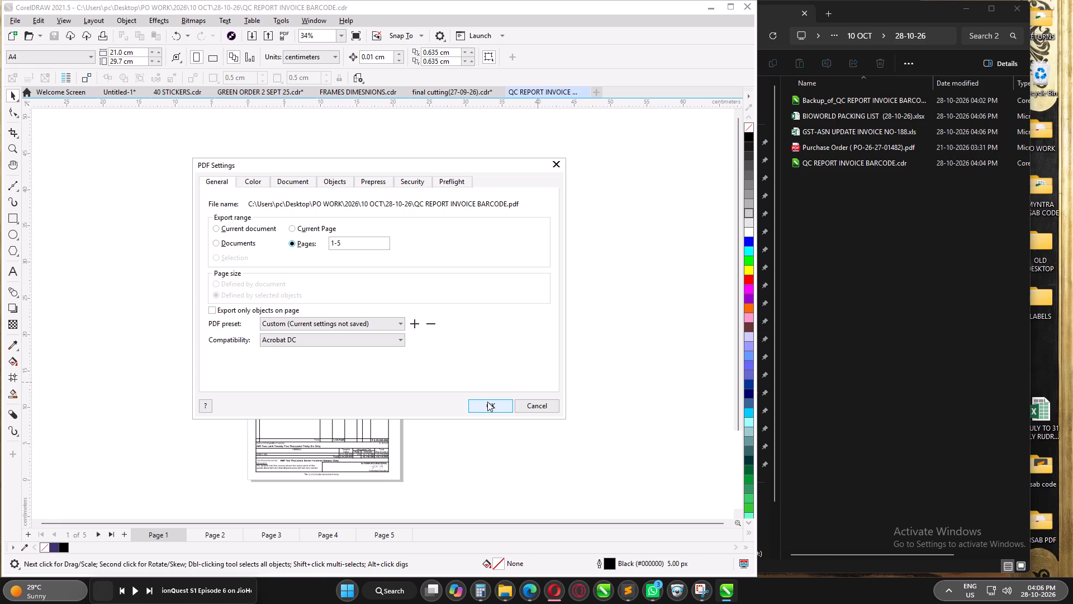
Rename the GST-ASN workbook in the 28-10-26 folder as GST-ASN UPDATE INVOICE NO-190.
click(887, 132)
key(F2)
key(Right)
key(BackSpace)
key(BackSpace)
text(90)
key(Return)
Open QC REPORT INVOICE BARCODE.pdf and review the invoice, inspection report pages and MRP barcode labels, then minimize the PDF viewer.
double_click(860, 178)
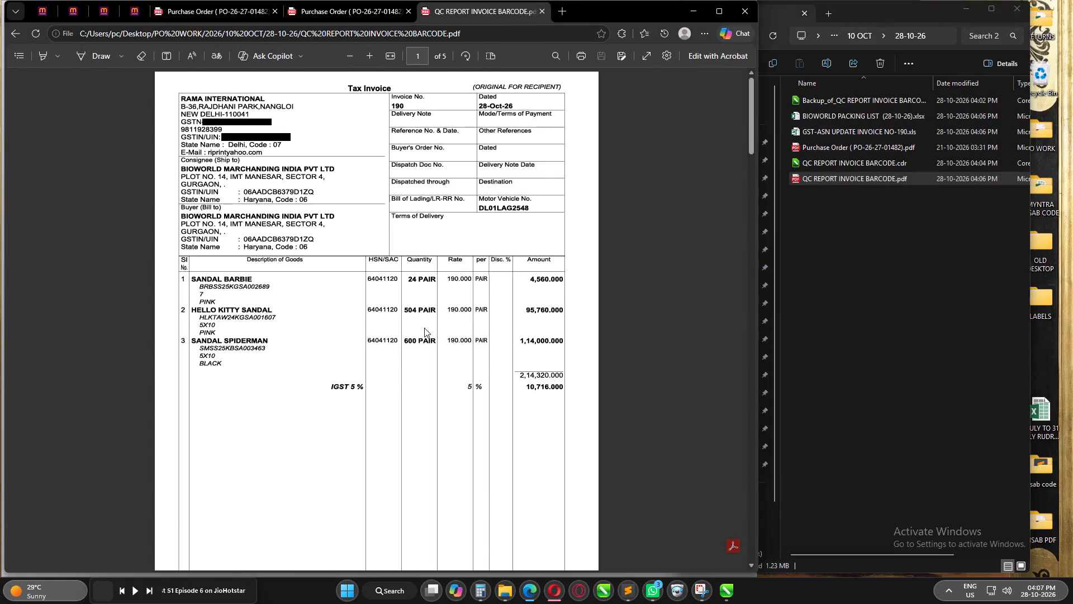
scroll(425, 327, down, 2)
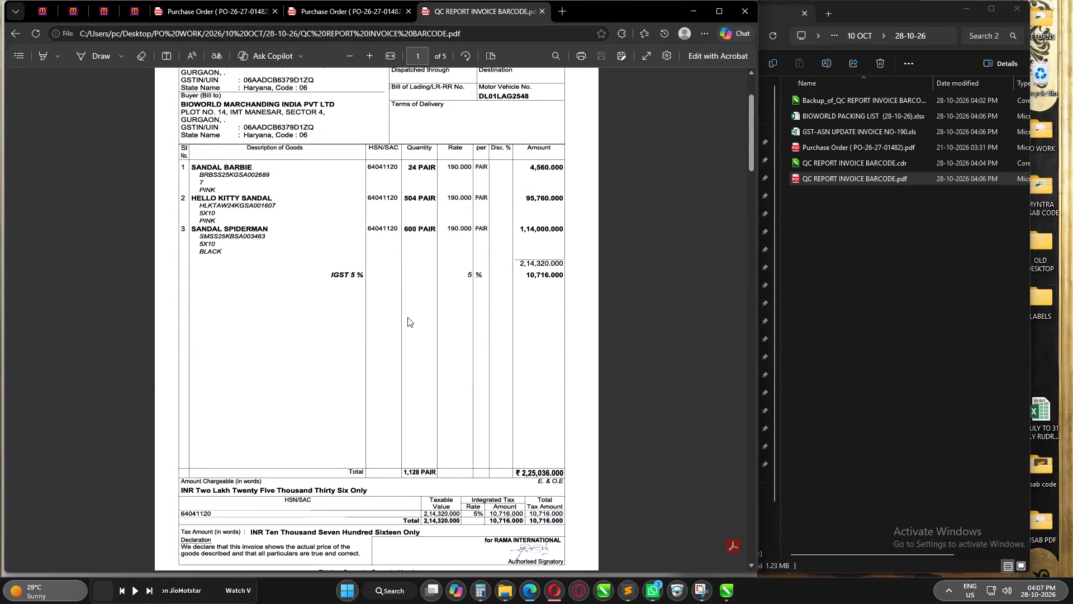
scroll(407, 317, down, 12)
scroll(407, 317, down, 14)
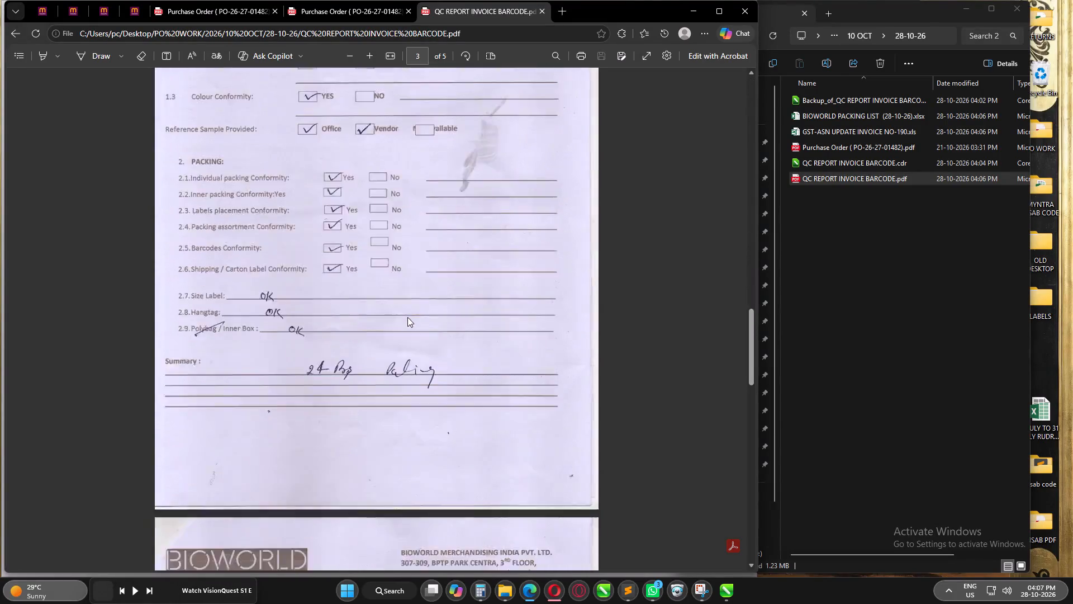
scroll(407, 317, up, 5)
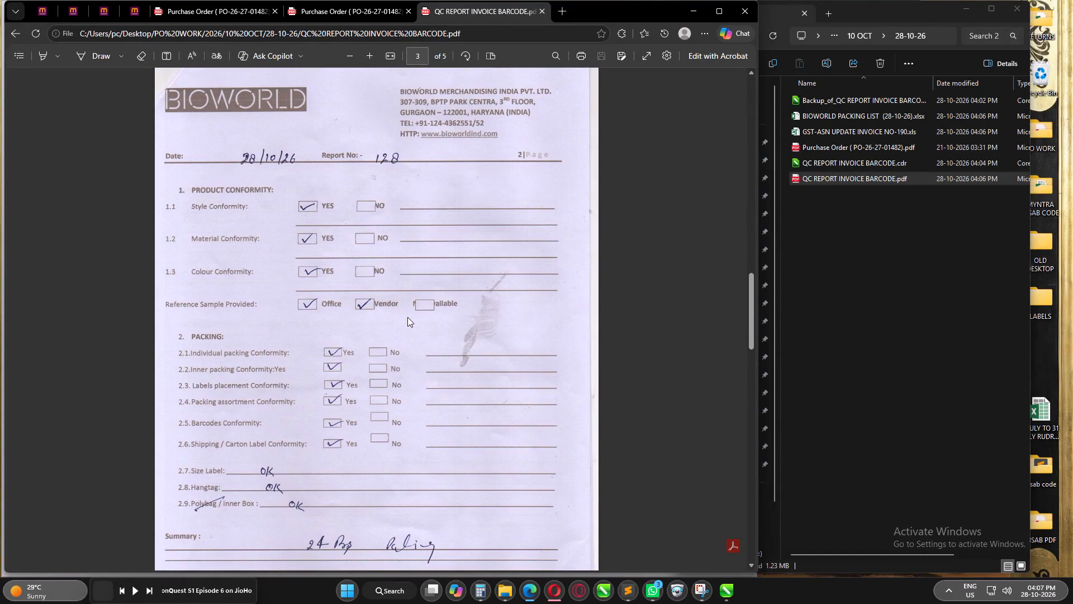
scroll(407, 317, down, 20)
scroll(407, 317, down, 8)
scroll(410, 317, up, 4)
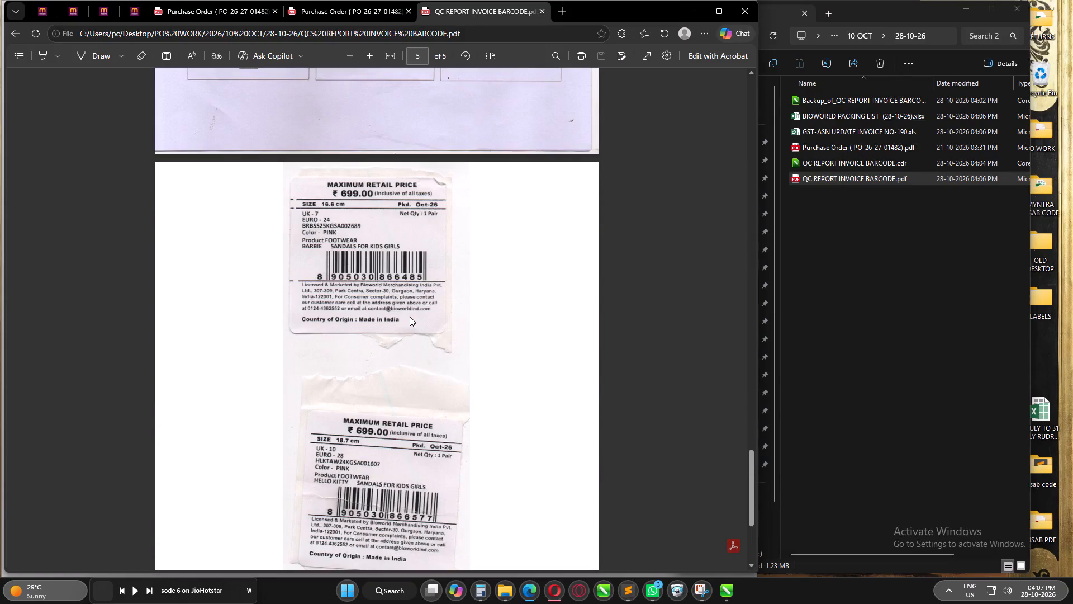
scroll(410, 317, down, 6)
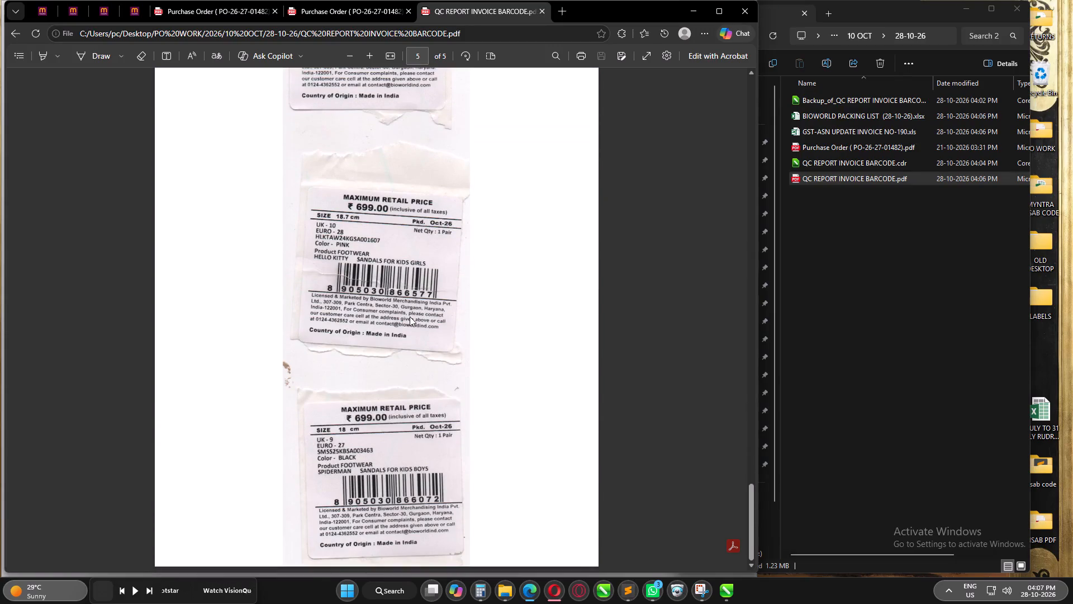
click(846, 297)
click(625, 10)
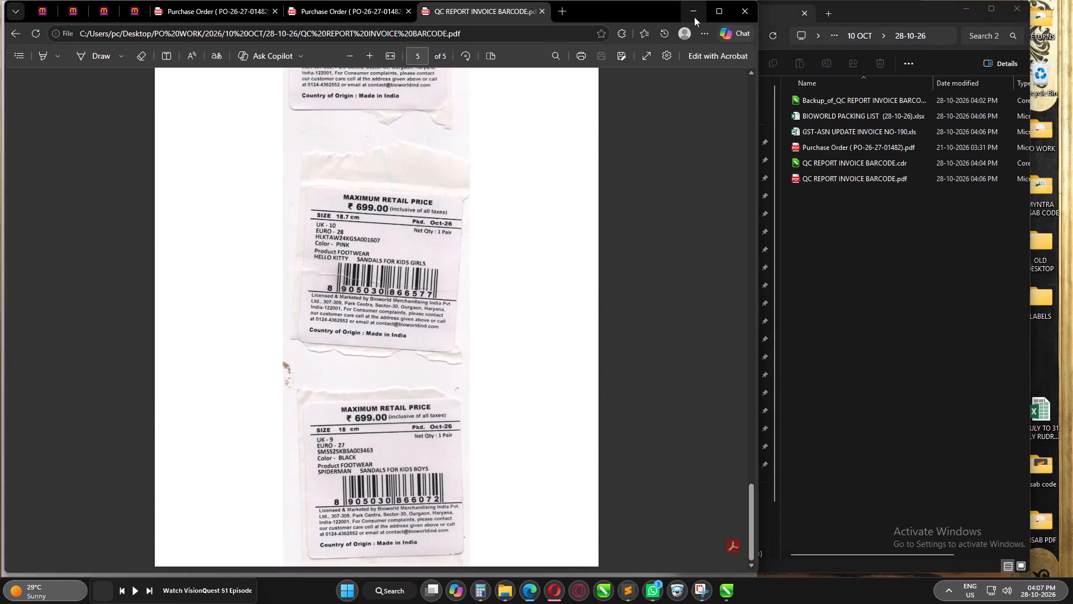
click(692, 12)
Switch to the Opera browser showing the Myntra partner portal's listing page.
click(557, 587)
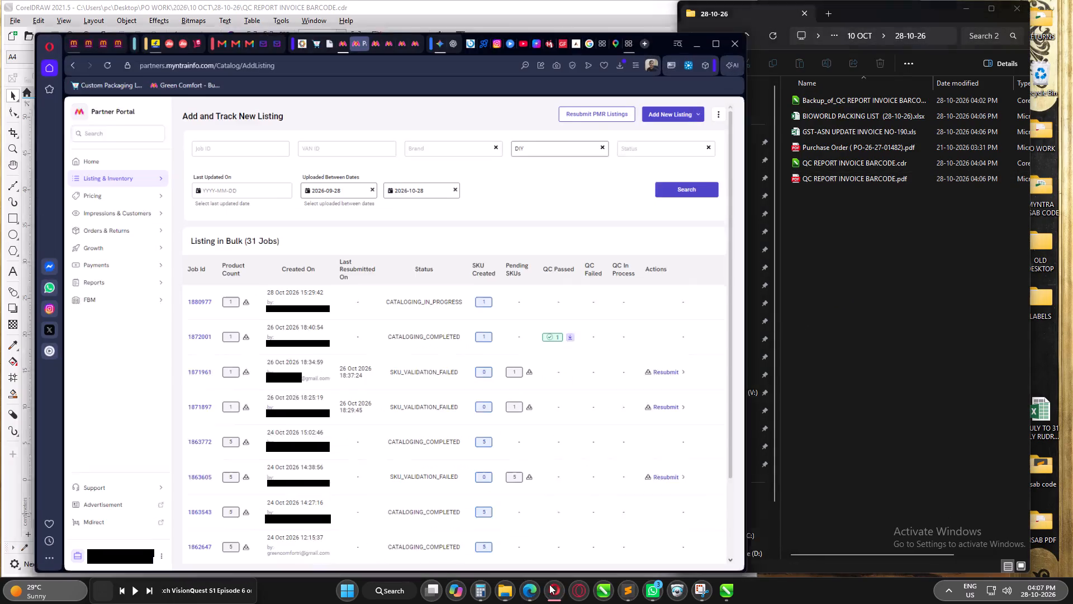
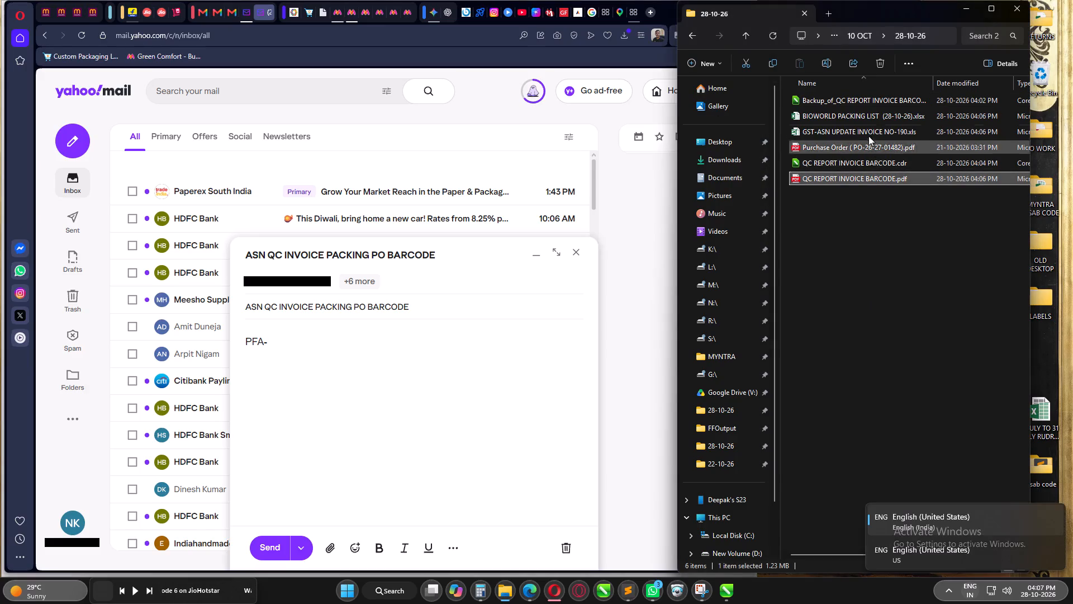
Check the combined size of the packing list, GST-ASN workbook, purchase order PDF and QC report PDF in the 28-10-26 folder.
ctrl+click(868, 149)
ctrl+click(860, 129)
ctrl+click(858, 124)
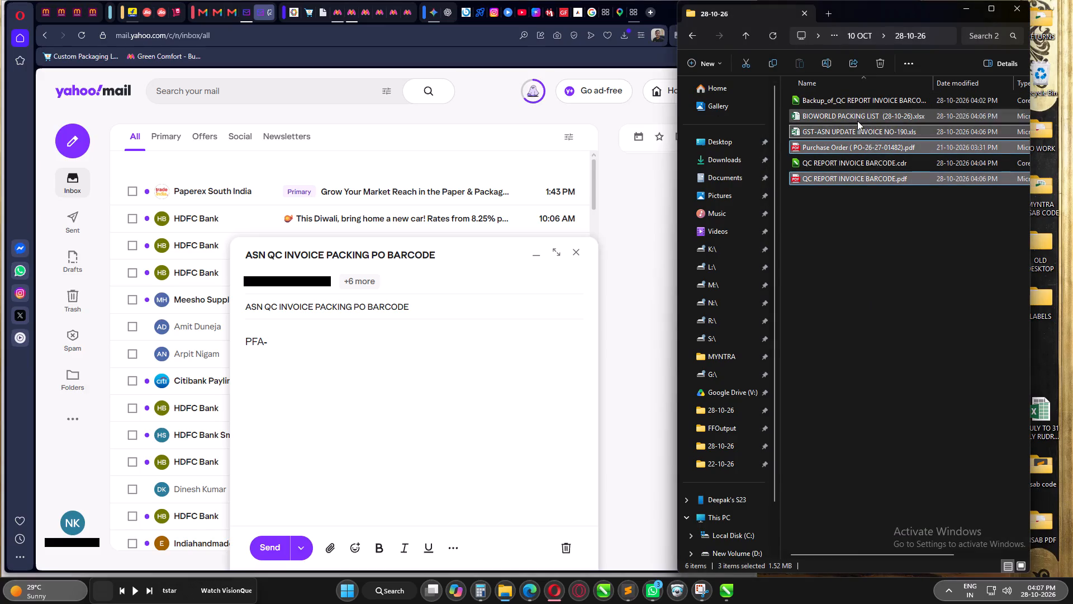
ctrl+click(857, 118)
key(alt+Return)
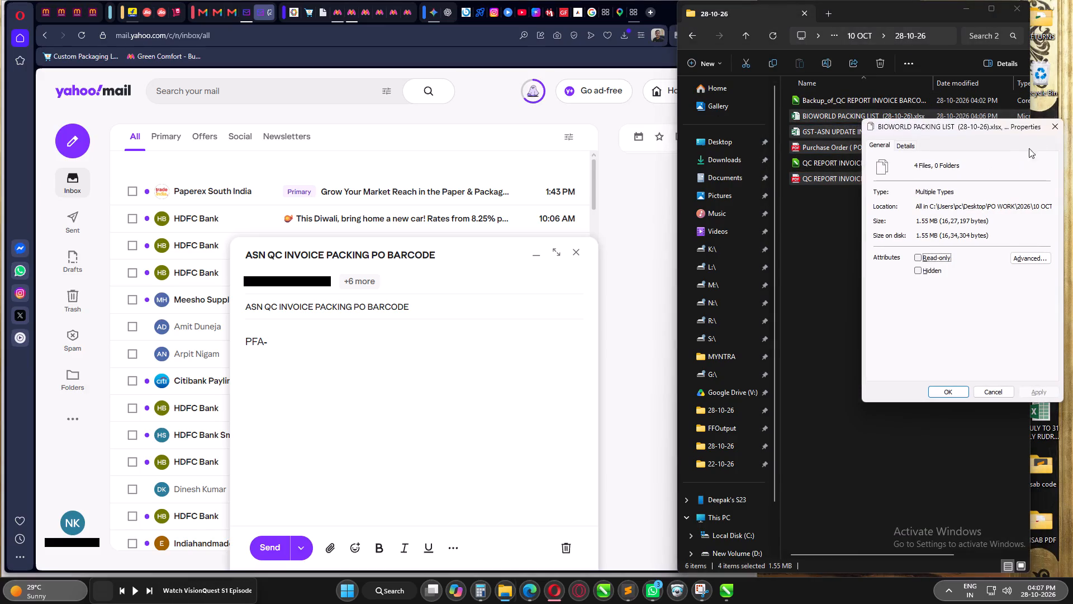
click(1057, 129)
click(882, 302)
click(877, 307)
key(F5)
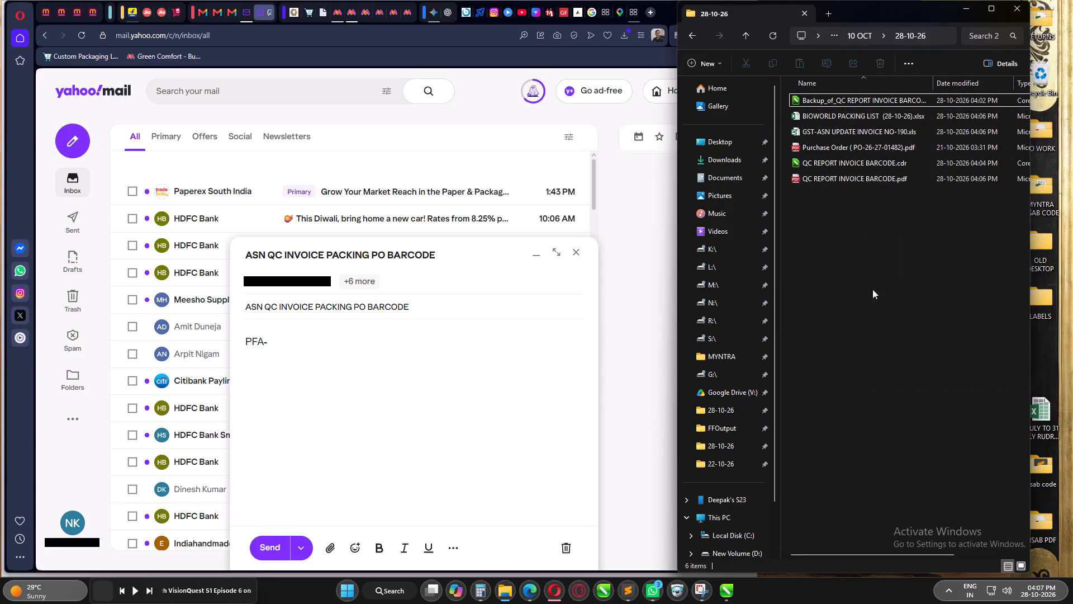
Open BIOWORLD PACKING LIST (28-10-26).xlsx, review its carton and pair breakdown, and minimize it.
double_click(854, 112)
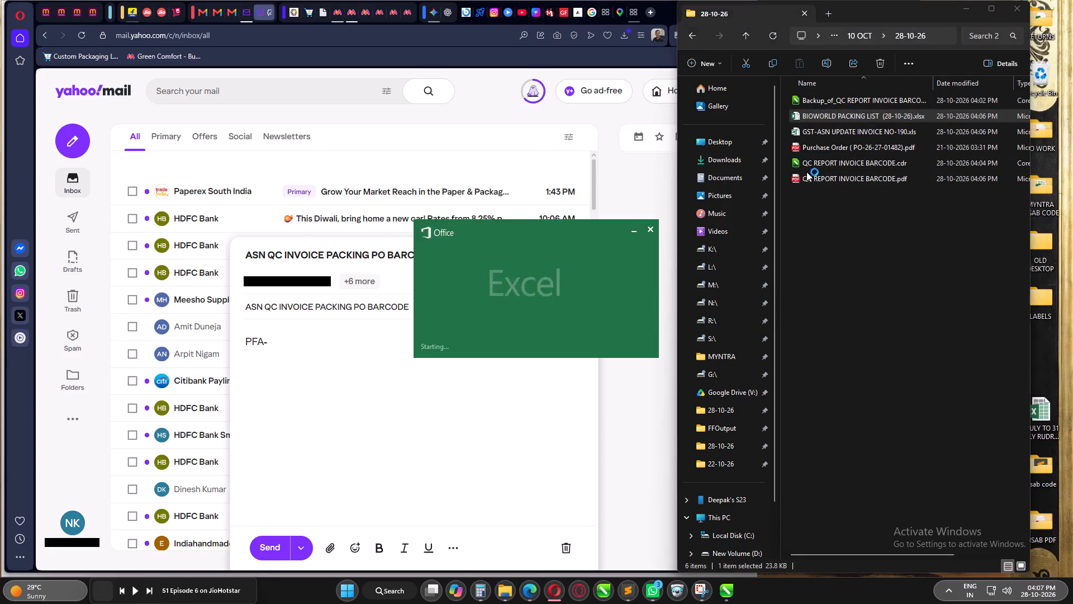
click(518, 162)
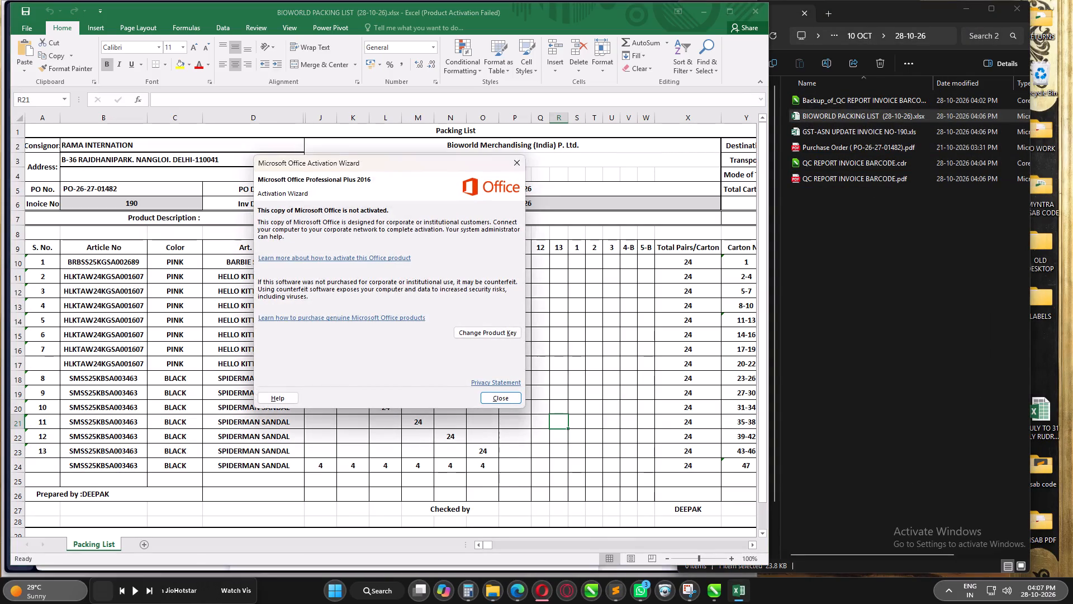
click(727, 10)
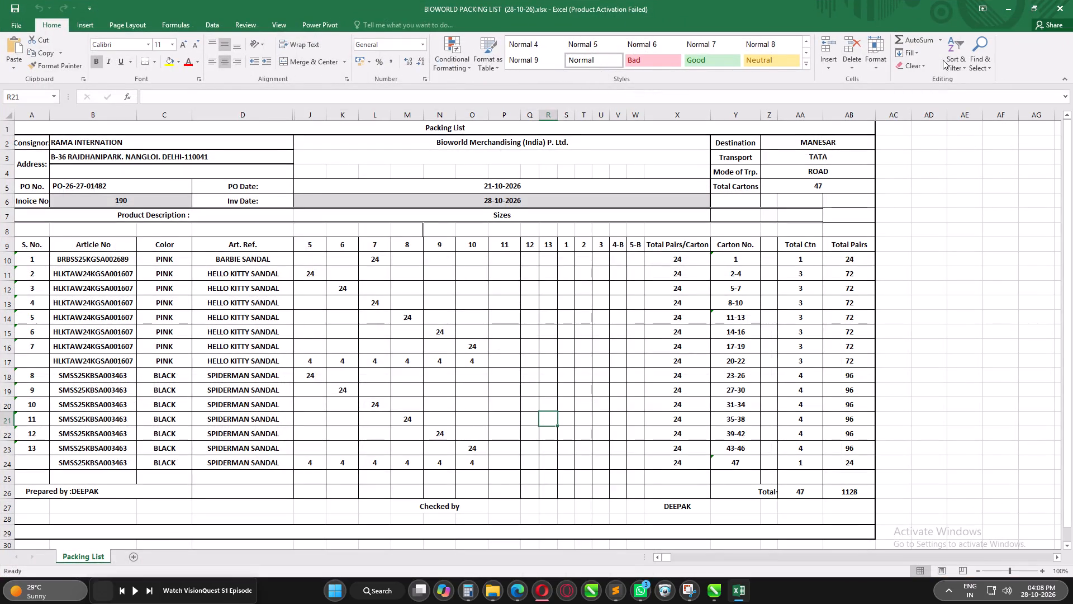
click(1002, 10)
Open GST-ASN UPDATE INVOICE NO-190.xls and compare it with the invoice and inspection report pages of QC REPORT INVOICE BARCODE.pdf.
double_click(864, 130)
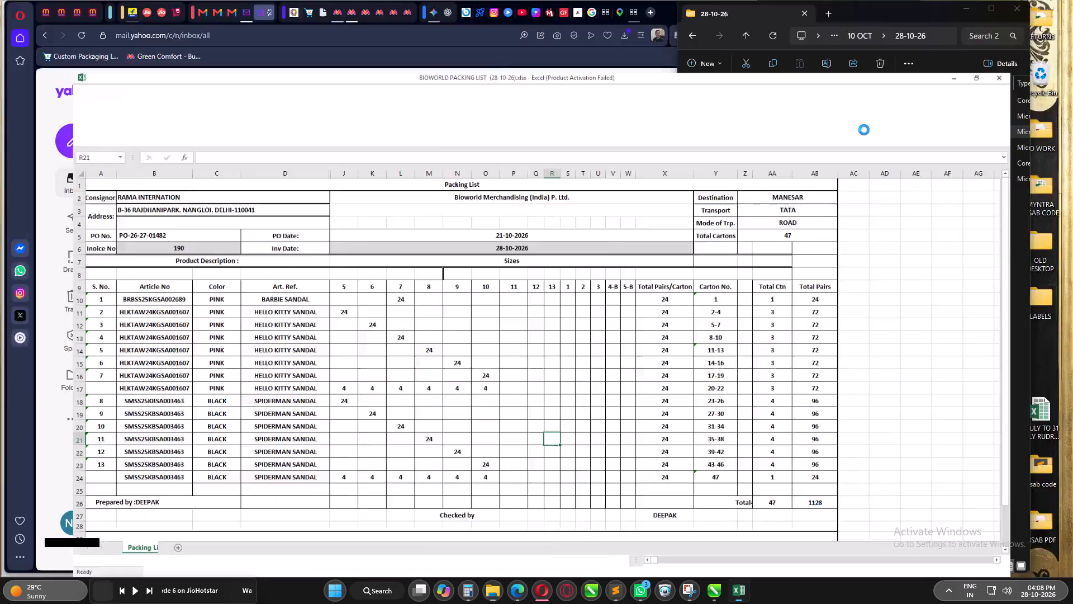
click(464, 46)
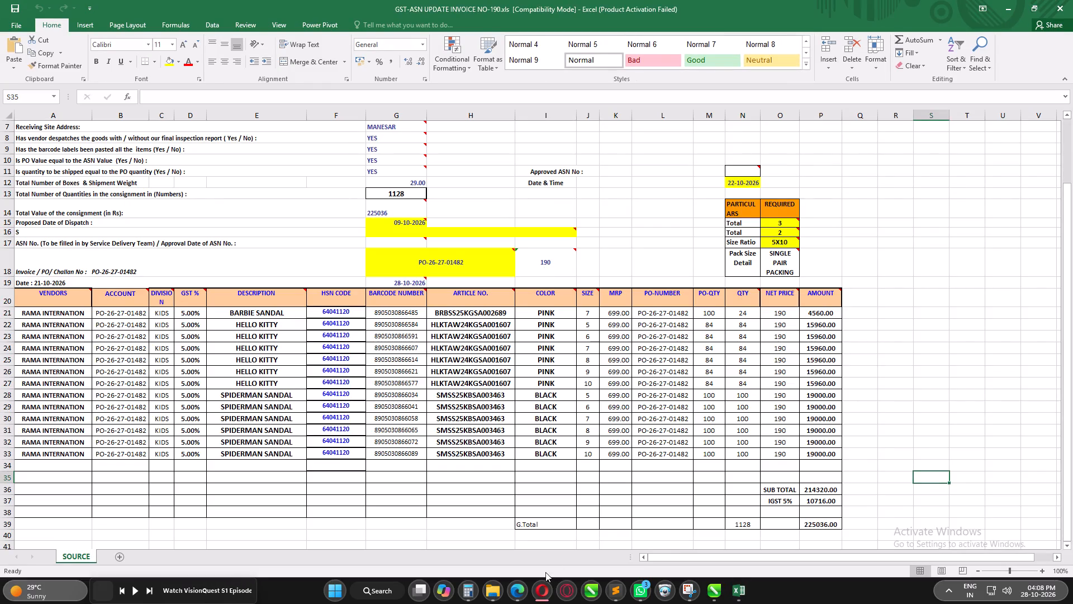
click(515, 592)
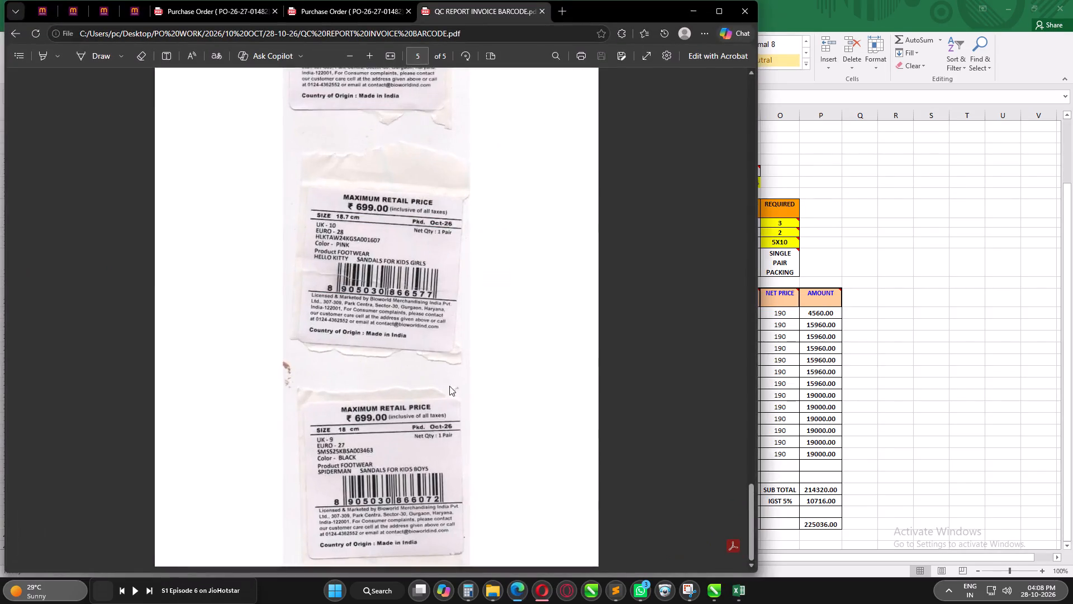
scroll(448, 383, up, 20)
scroll(448, 383, up, 20)
scroll(448, 383, up, 20)
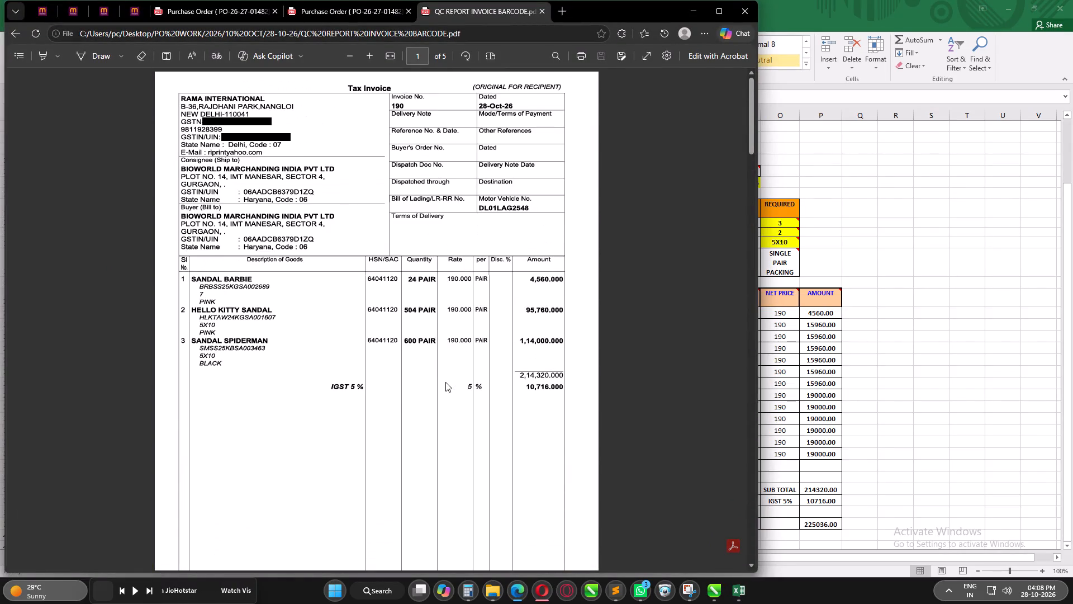
scroll(538, 416, down, 8)
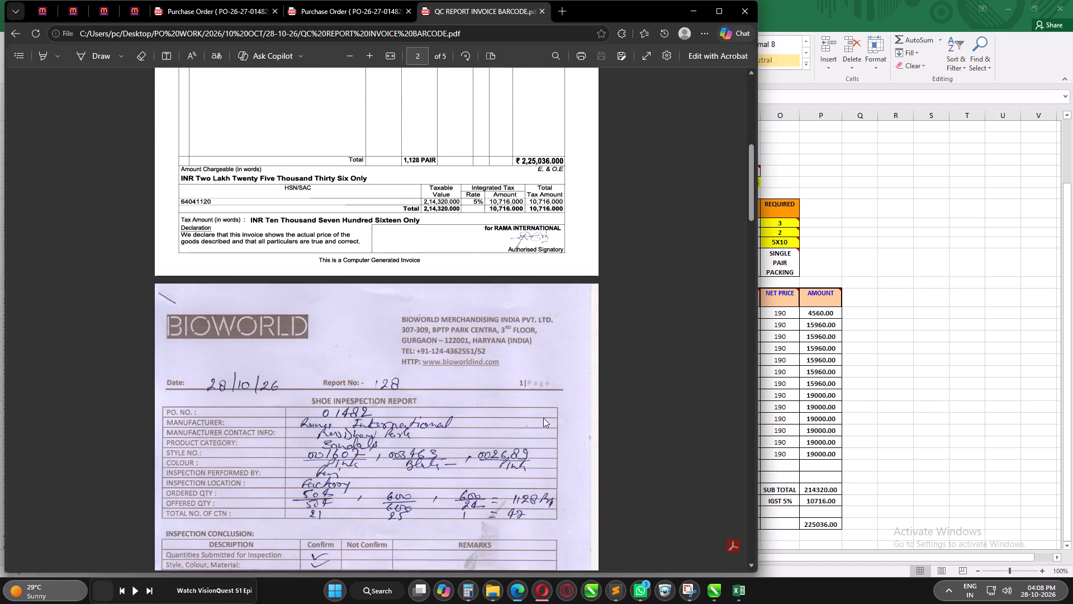
scroll(543, 418, down, 2)
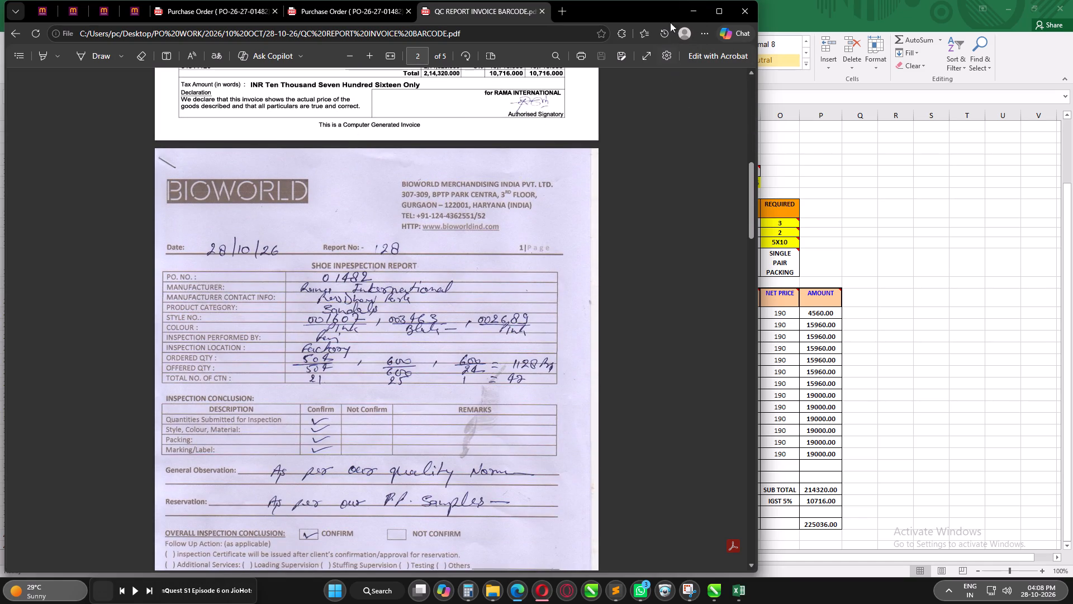
click(864, 393)
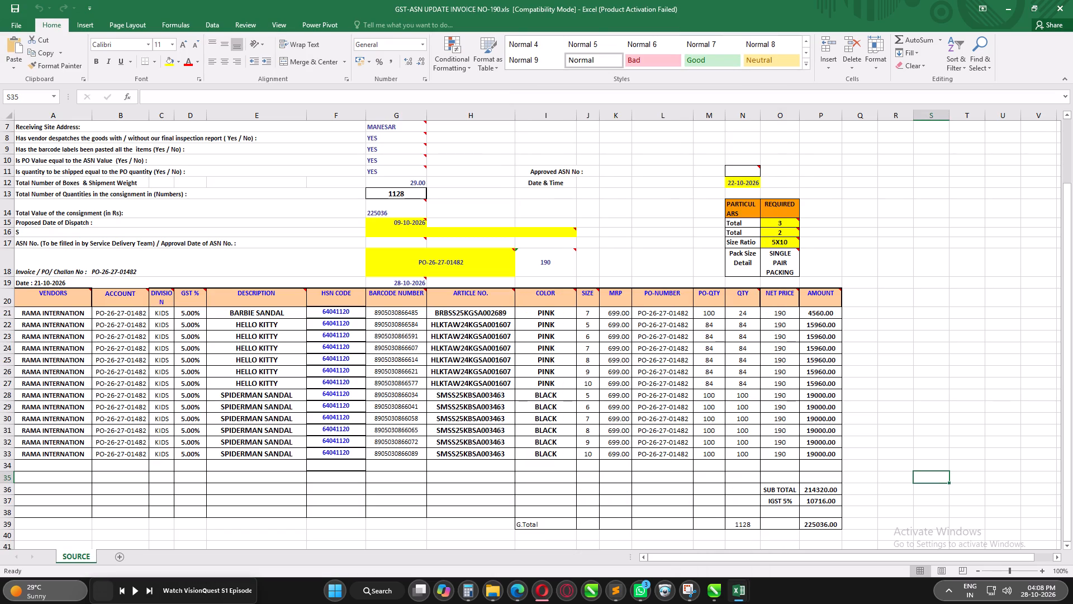
Check the QTY column sums for the Spiderman Sandal rows and the Hello Kitty rows in the GST-ASN workbook.
drag(751, 455, 747, 397)
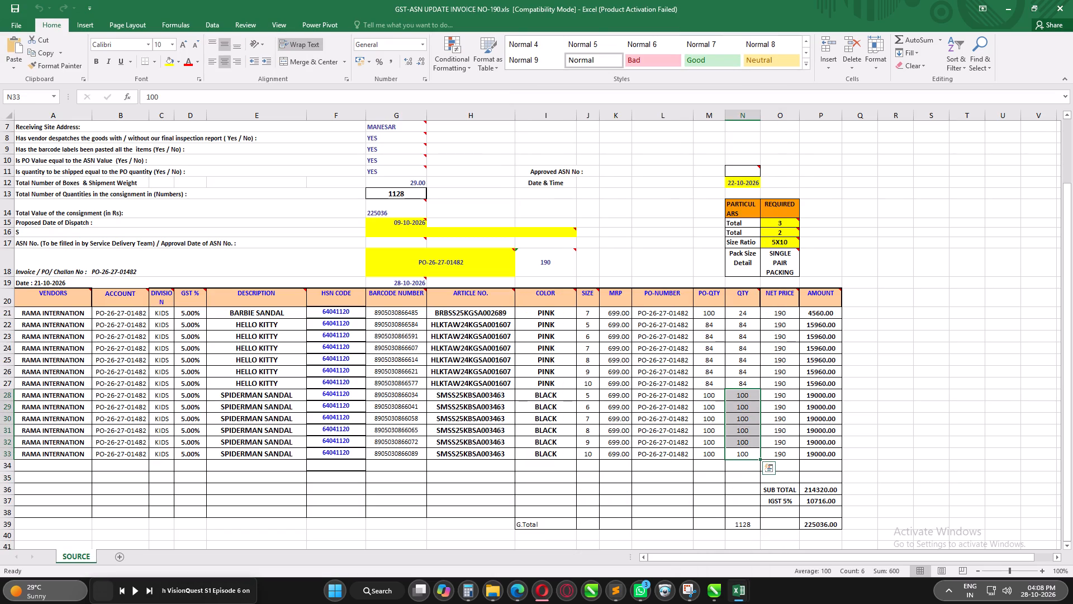
drag(752, 383, 745, 329)
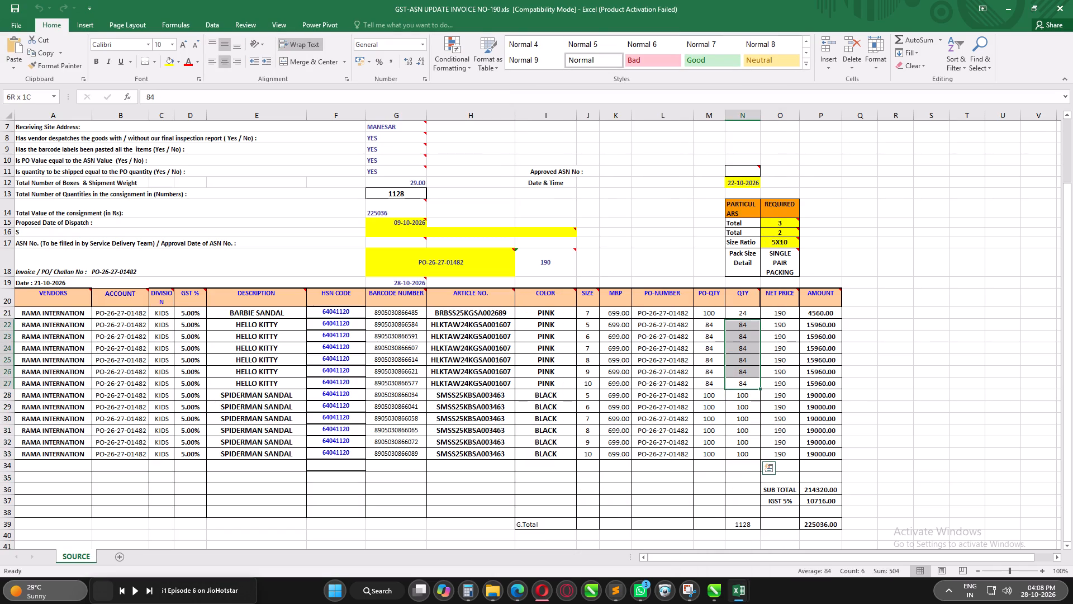
drag(745, 329, 745, 329)
Save and close the GST-ASN workbook and the Bioworld packing list, and return to the 28-10-26 folder.
click(894, 356)
key(ctrl+s)
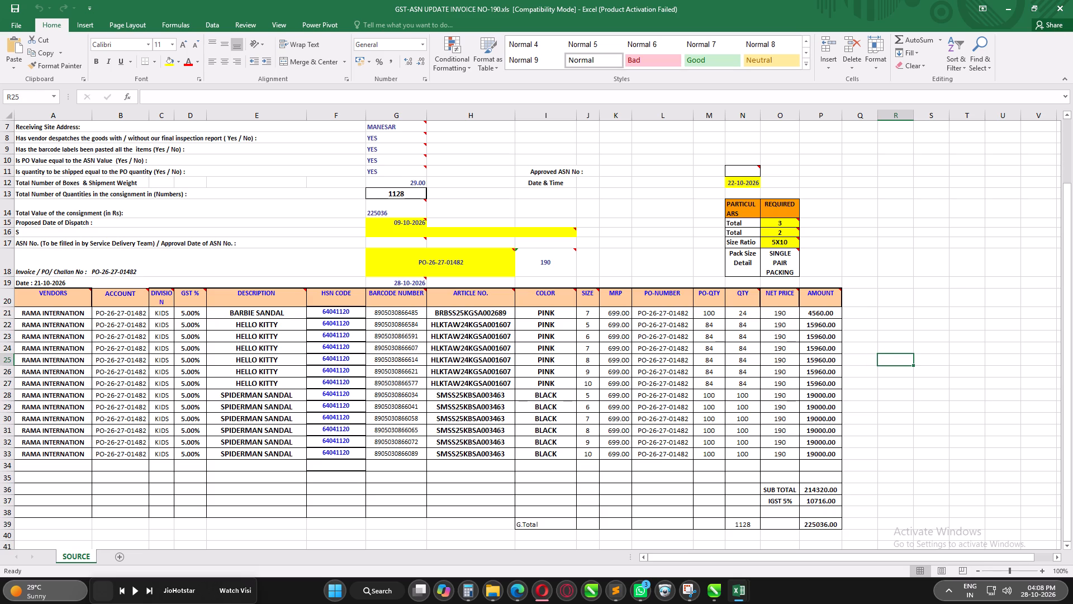
click(1067, 0)
click(970, 325)
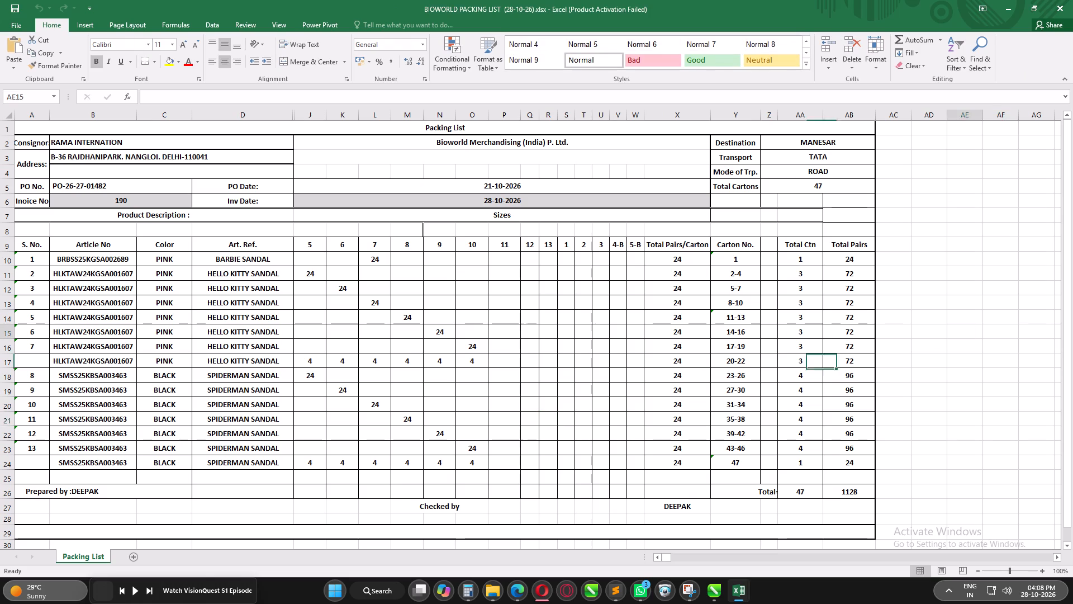
key(ctrl+s)
click(1072, 0)
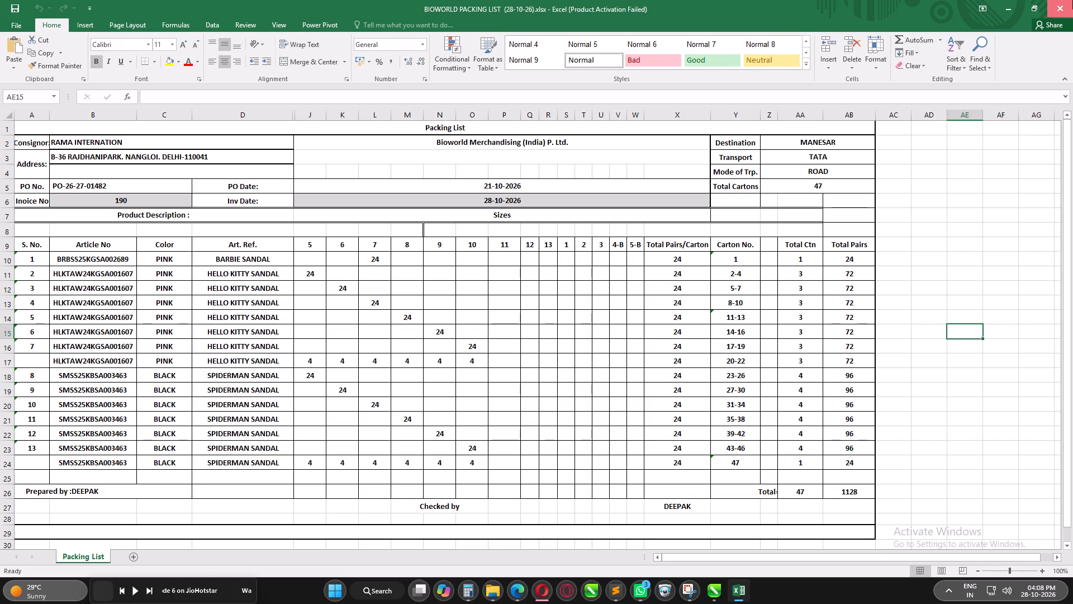
click(925, 264)
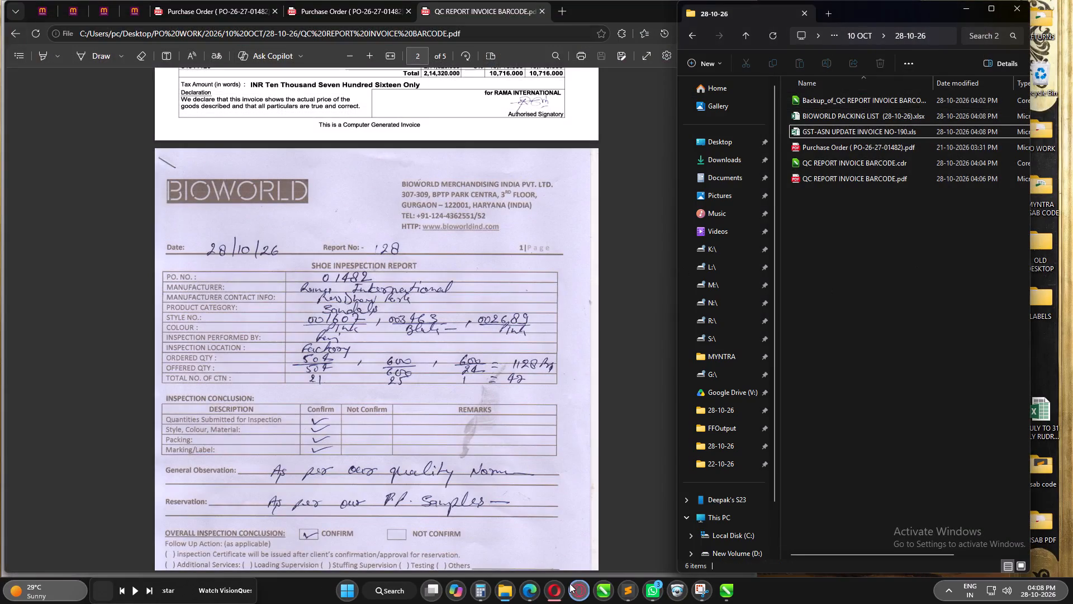